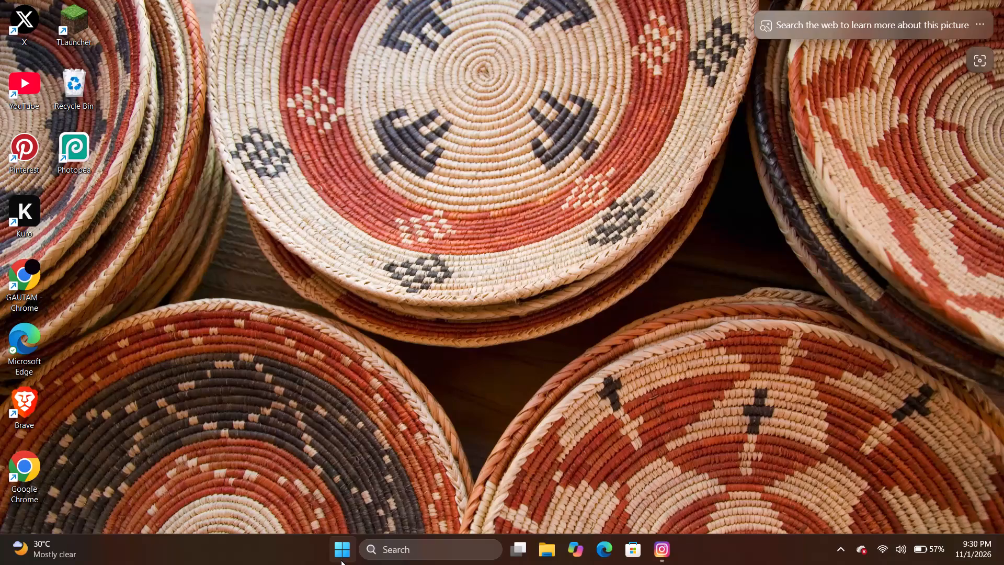
Open the "12 pm exam" workbook from the timepass folder on drive C and maximize it, closing the folder window.
left_click(341, 560)
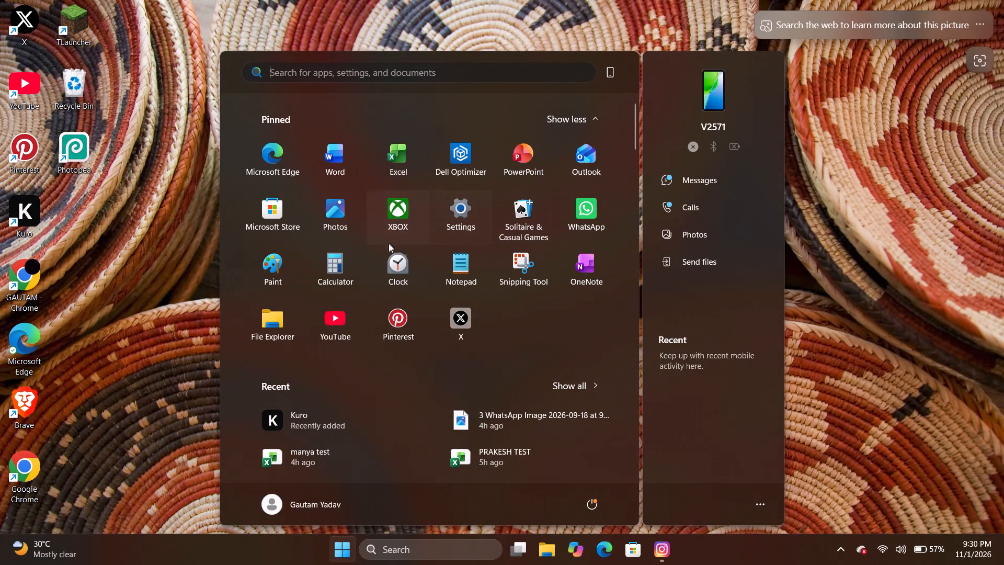
double_click(270, 319)
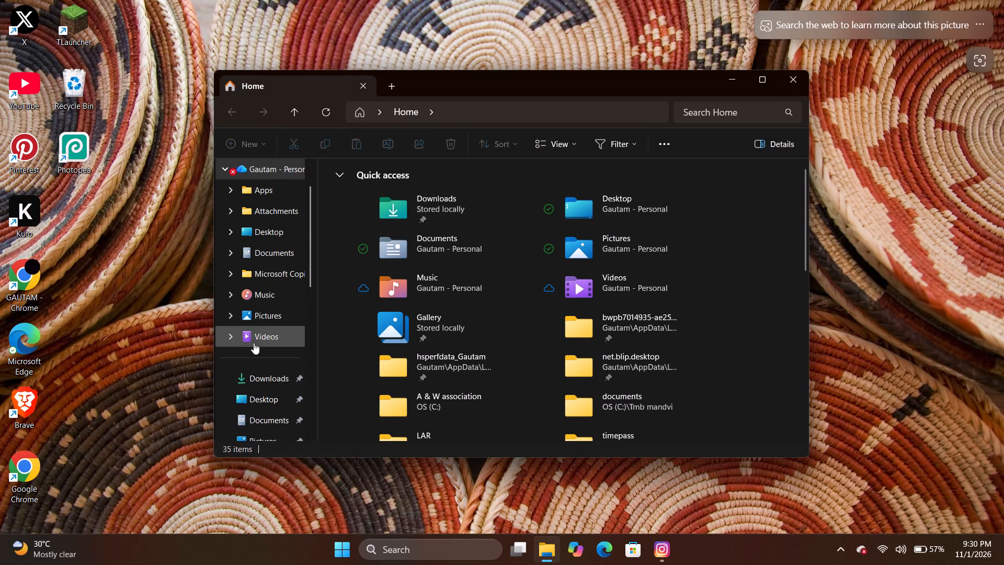
scroll(254, 343, "down", 6)
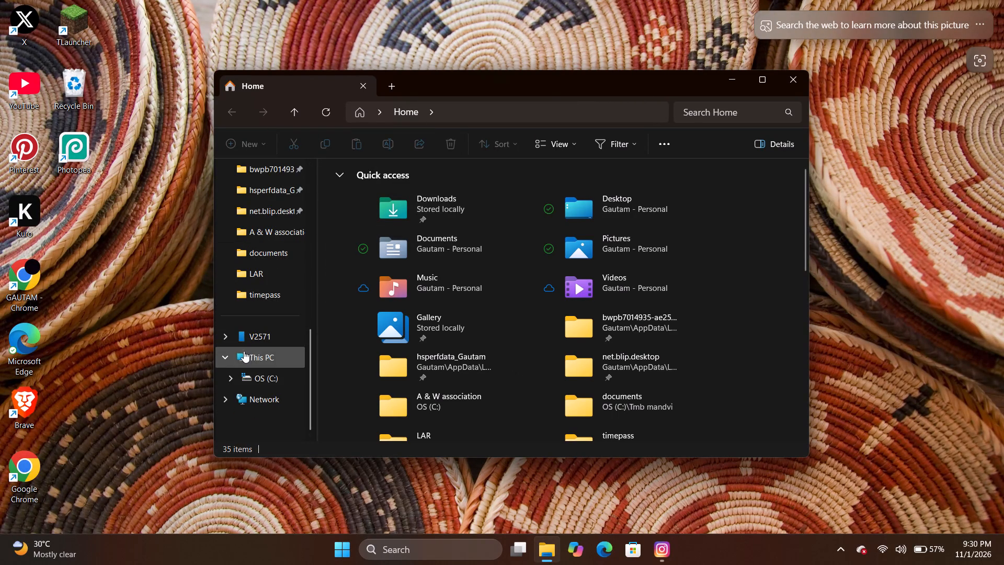
left_click(246, 374)
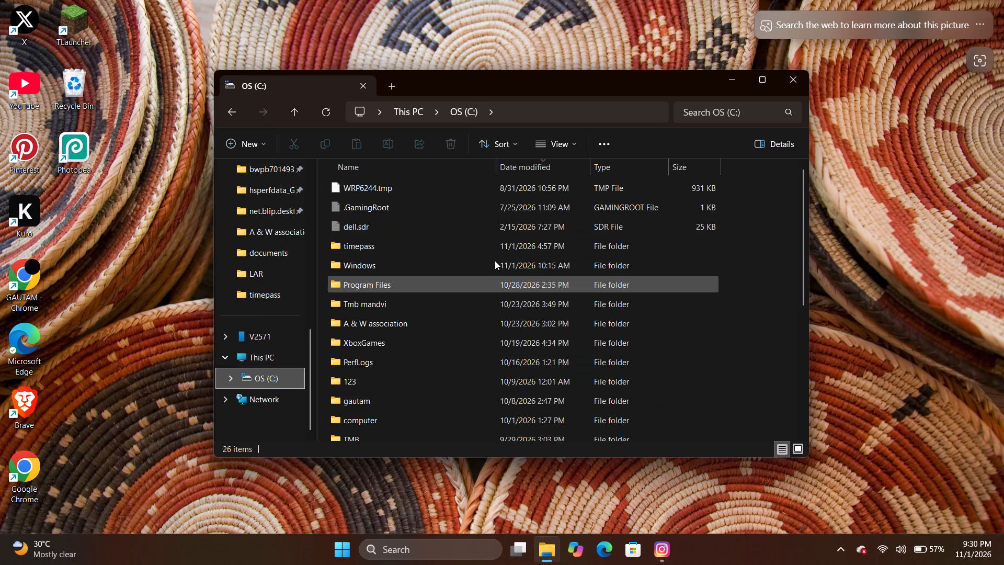
double_click(384, 252)
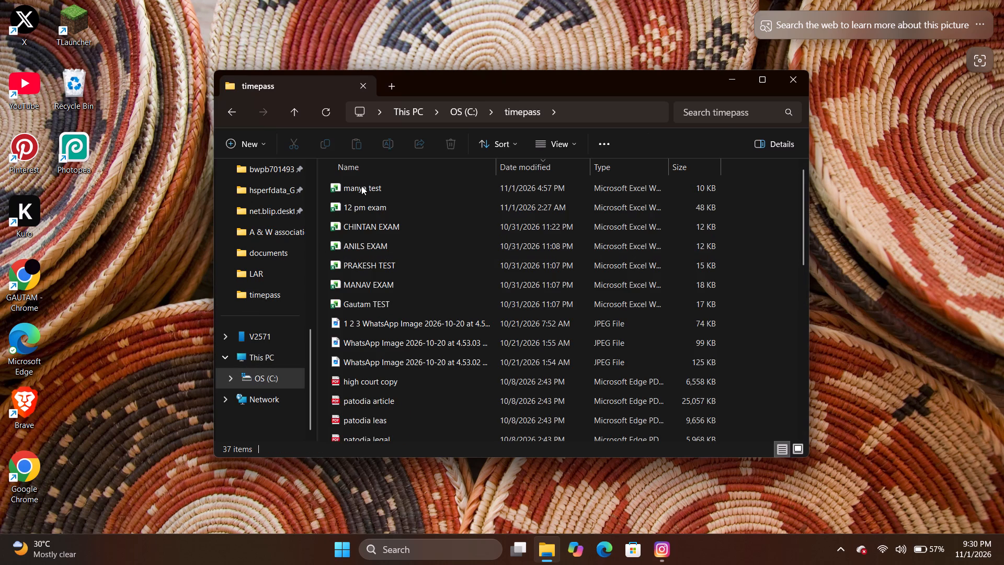
double_click(367, 209)
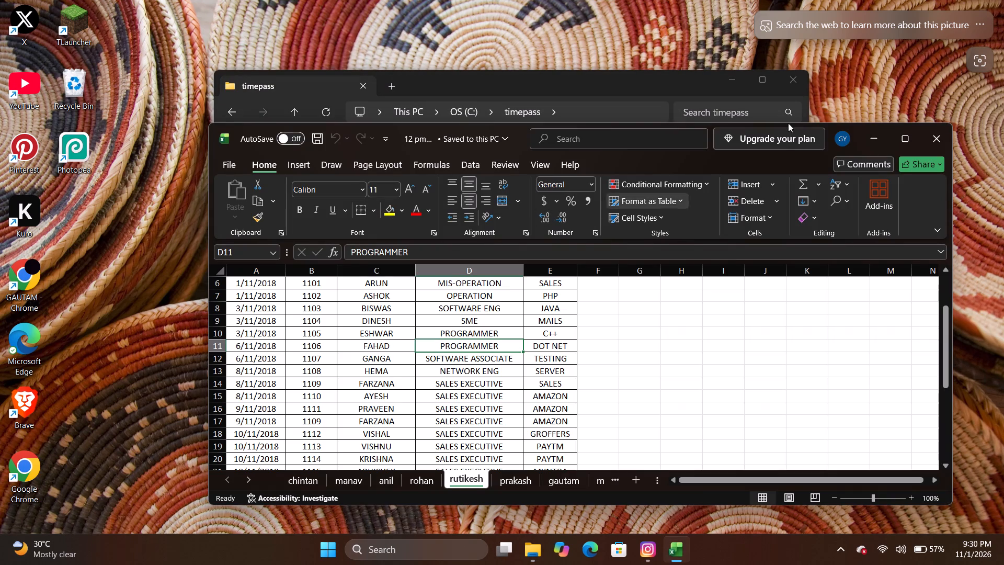
left_click(783, 85)
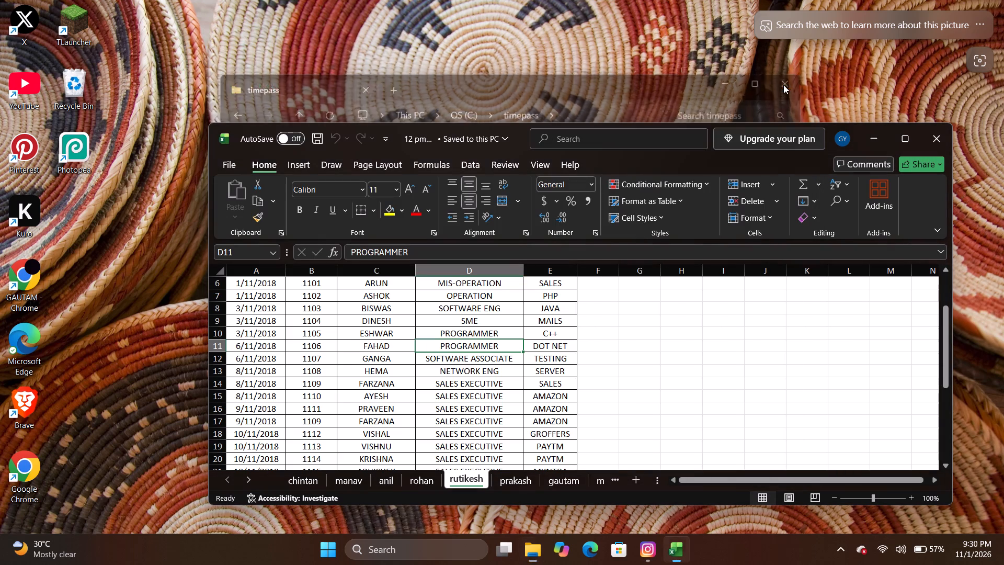
left_click(914, 137)
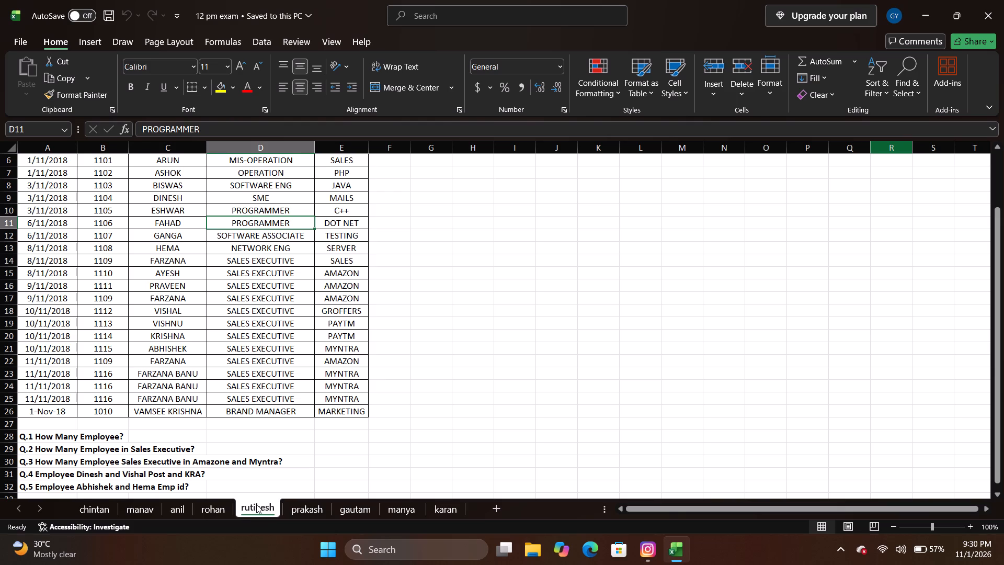
Look through the workbook's prakash, gautam, manya, karan, rohan and rutikesh sheets to review their exercises.
left_click(314, 504)
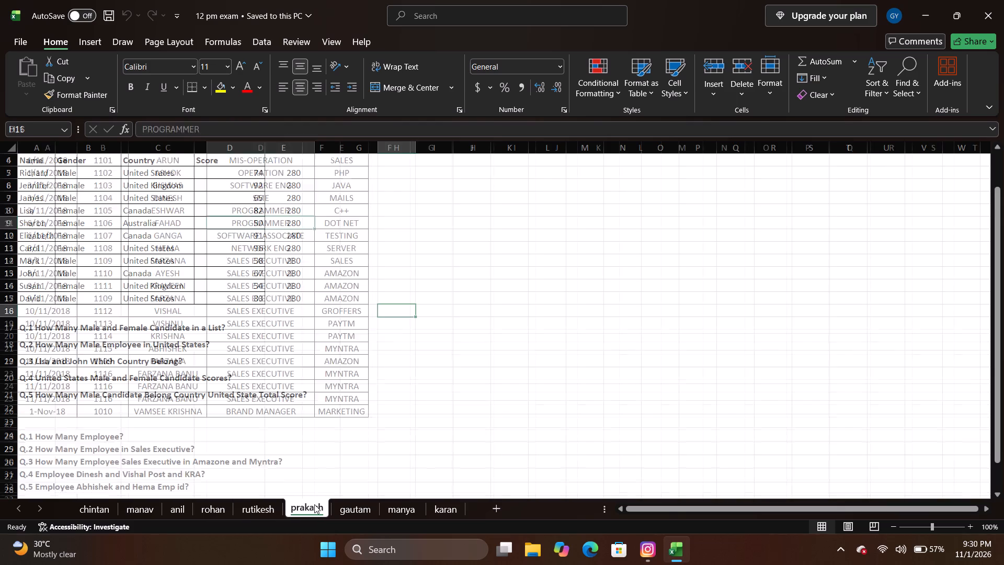
left_click(355, 505)
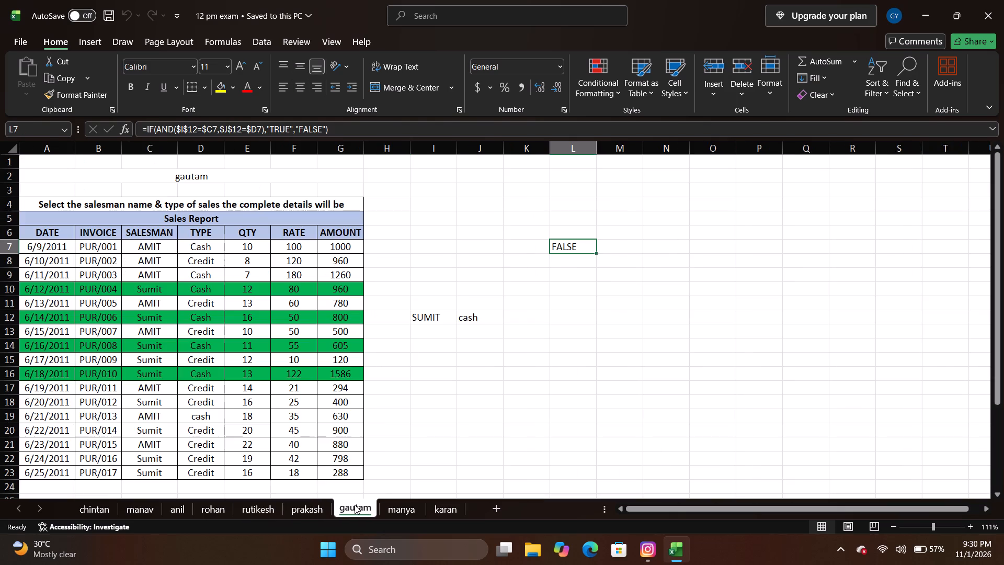
left_click(305, 509)
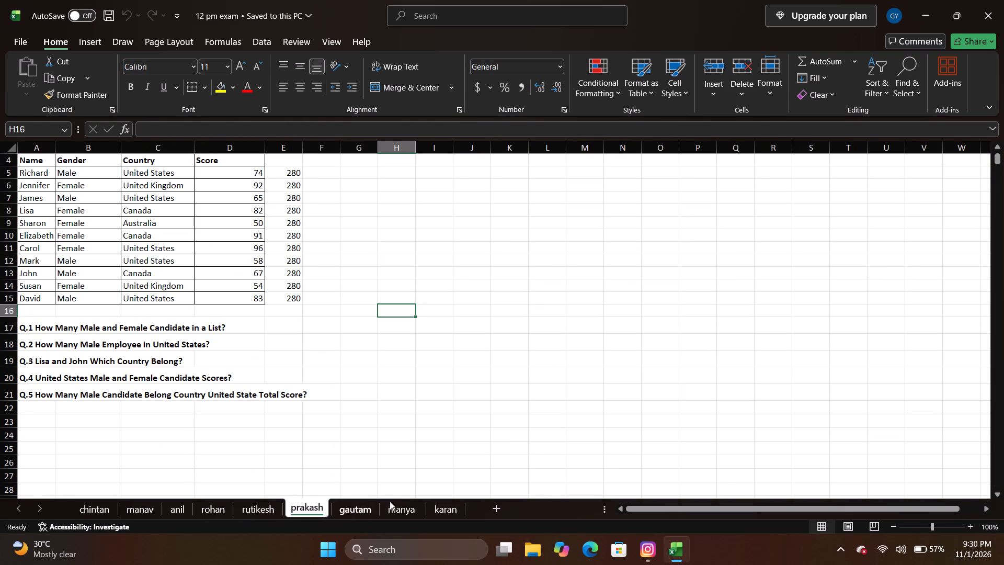
left_click(403, 502)
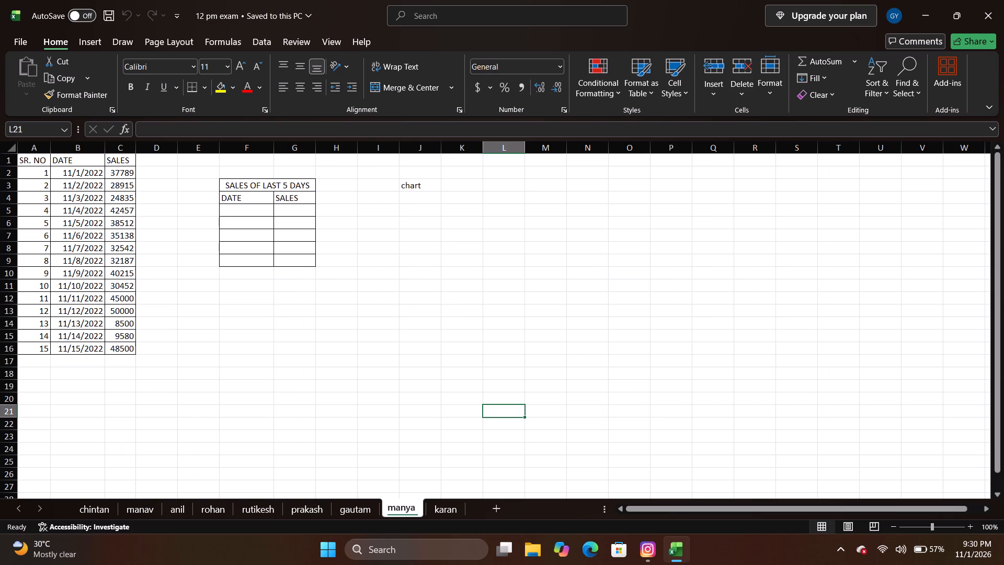
scroll(270, 377, "right", 1)
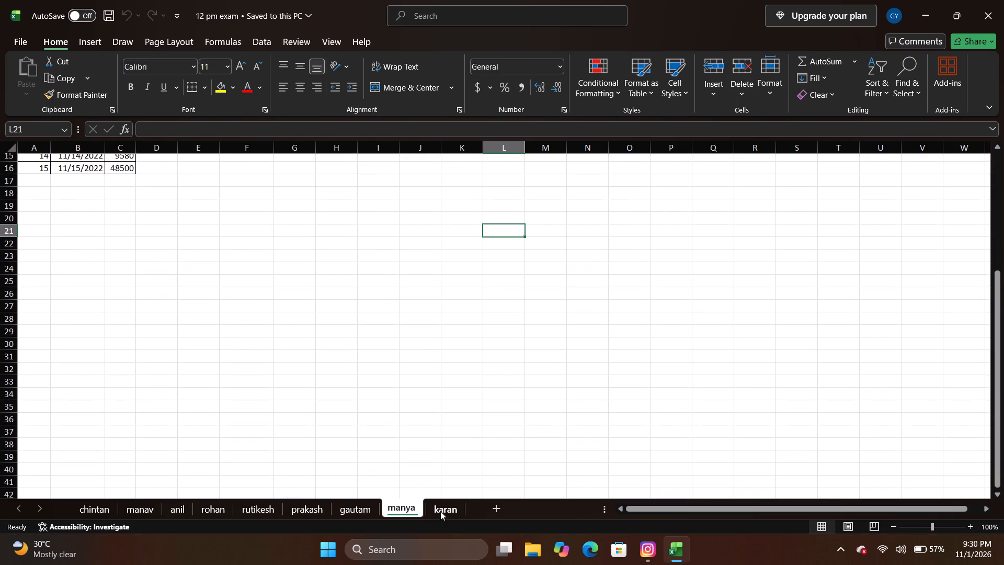
left_click(440, 511)
scroll(269, 469, "up", 1)
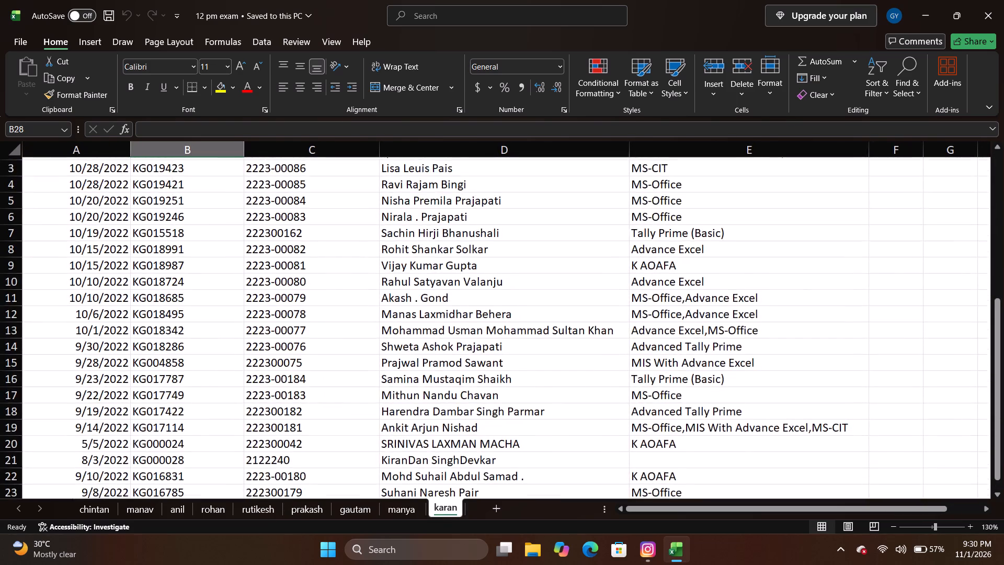
scroll(269, 469, "down", 2)
left_click(216, 514)
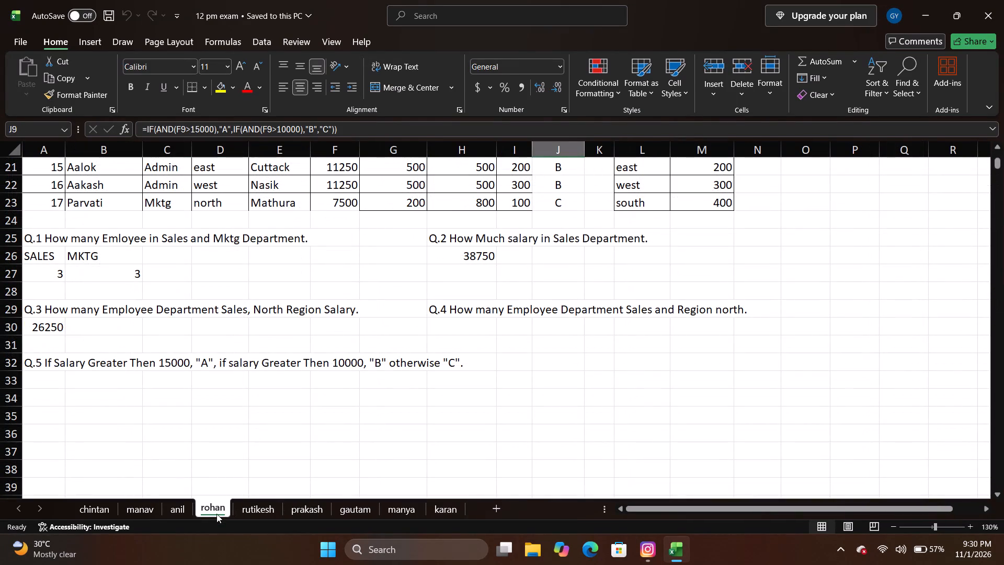
left_click(192, 510)
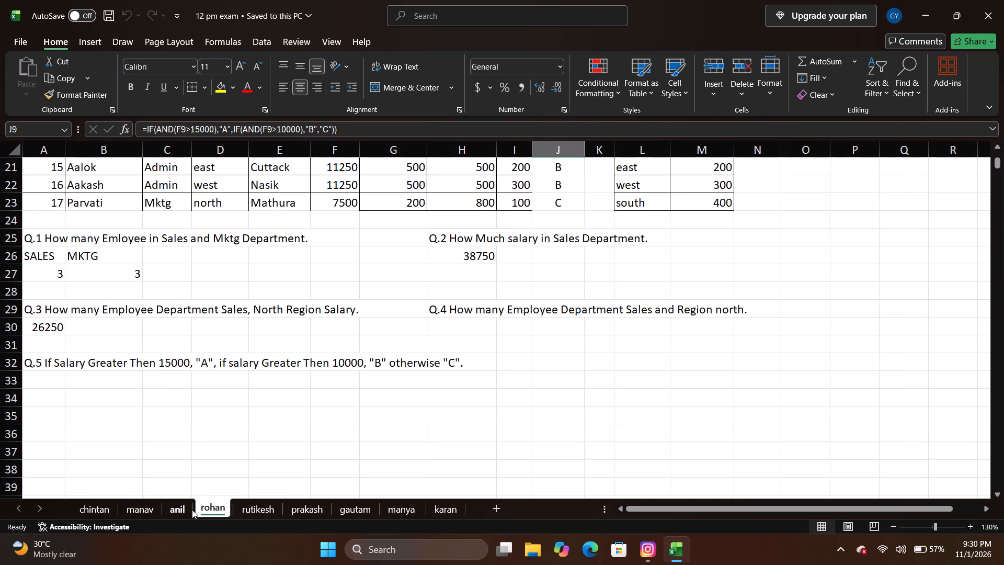
left_click(246, 510)
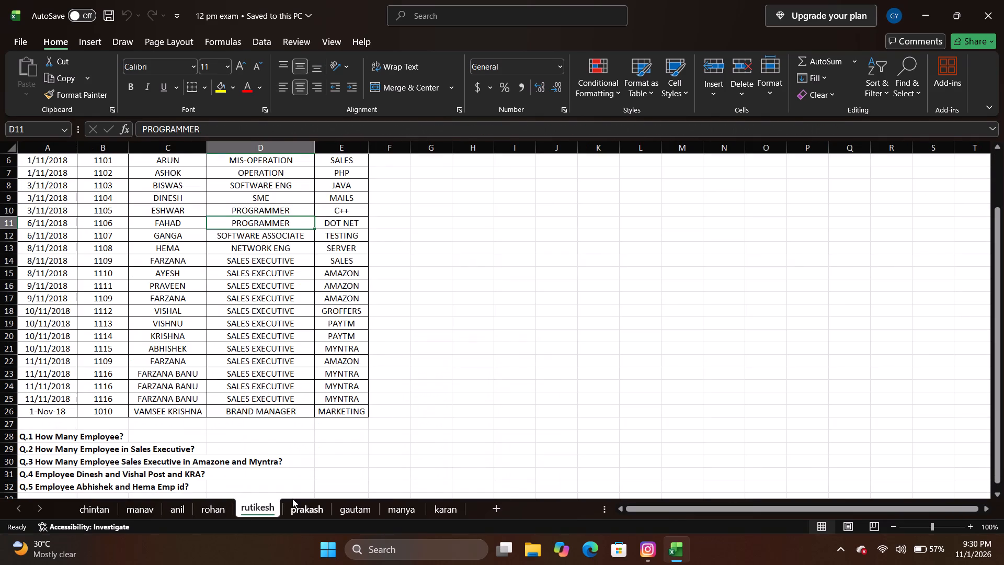
left_click(299, 507)
scroll(378, 487, "up", 2)
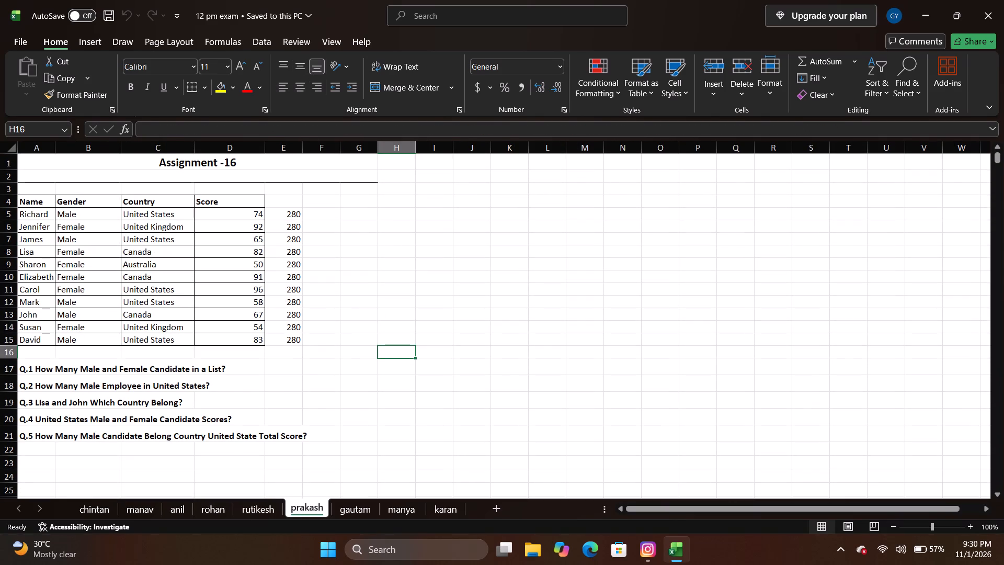
On the karan sheet, start a VLOOKUP formula in cell B28 with the absolute lookup value $A$28.
left_click(441, 513)
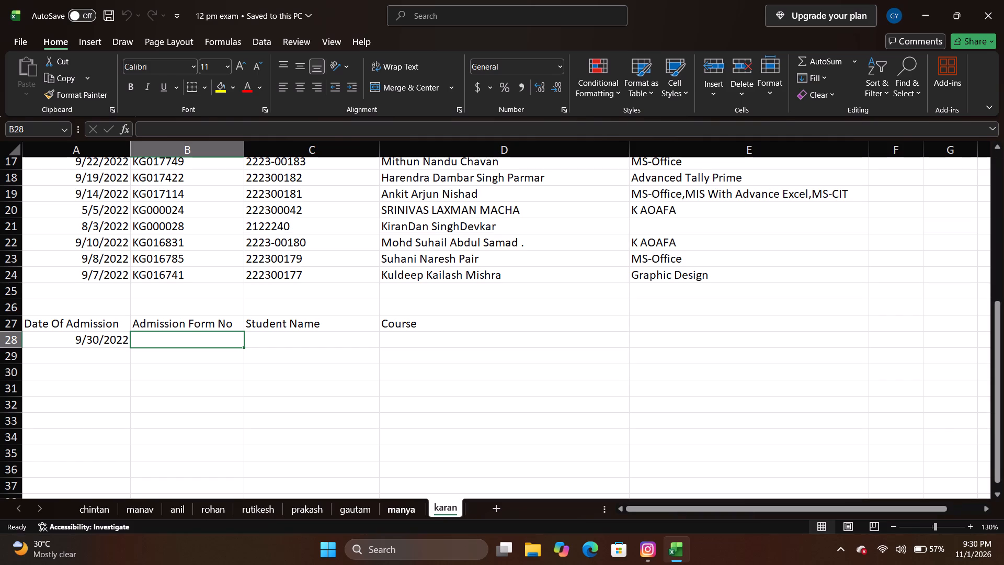
left_click(207, 338)
key("equal")
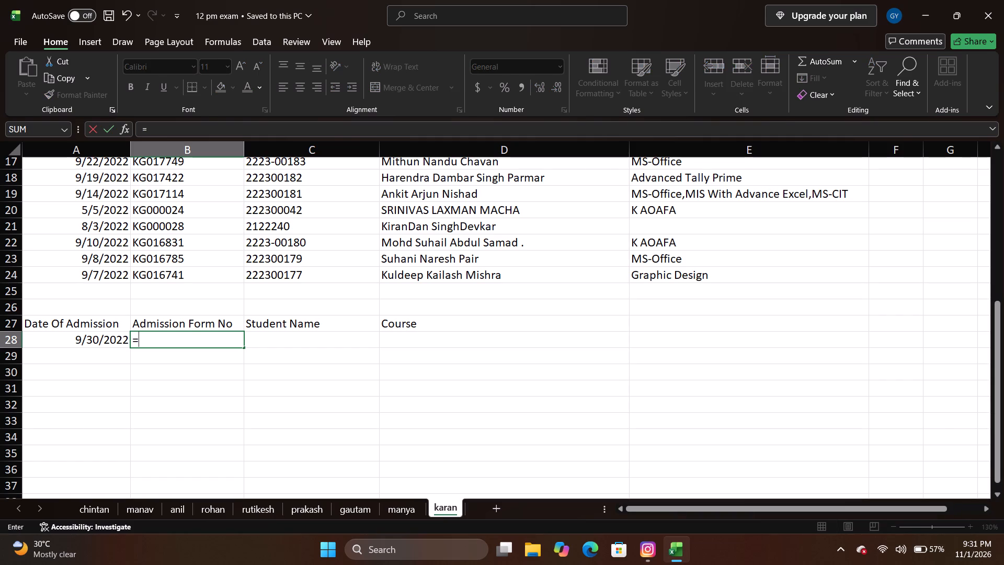
type("vlo")
key("Tab")
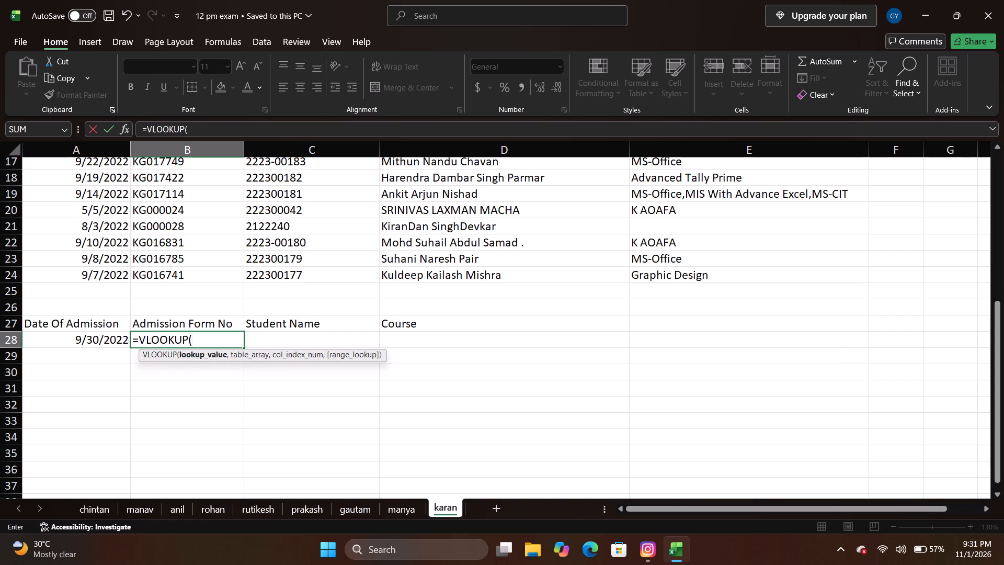
left_click(92, 341)
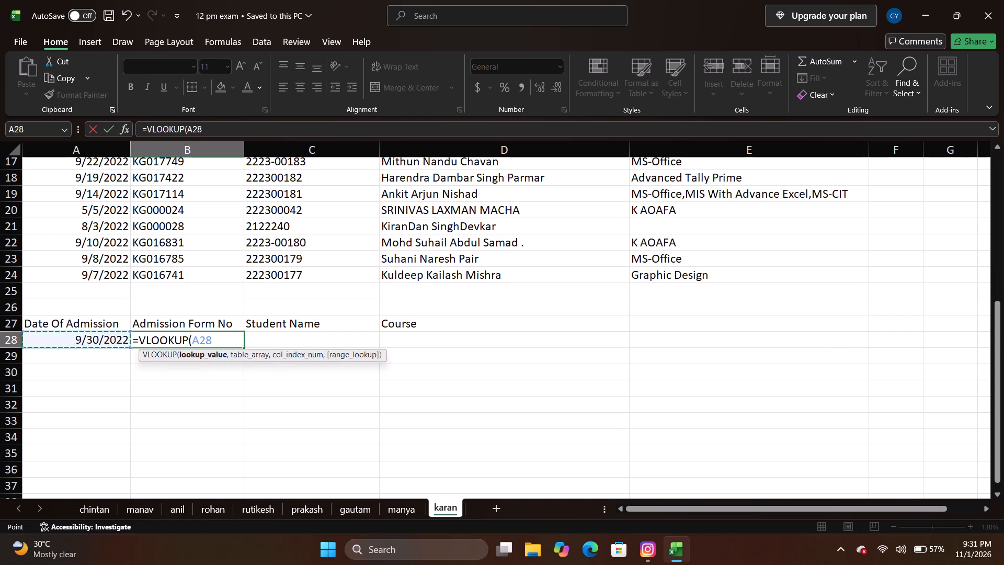
scroll(92, 341, "right", 1)
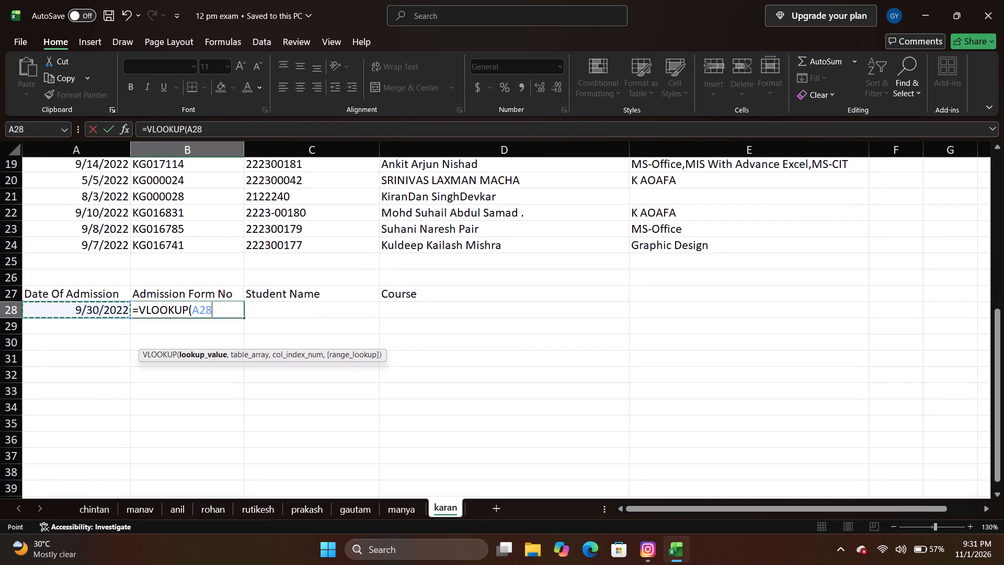
key("F4")
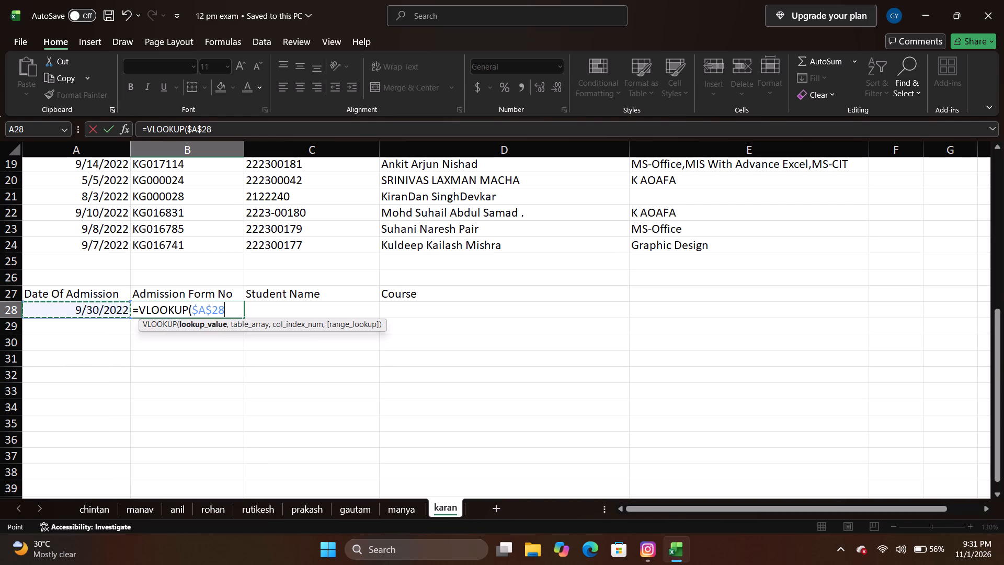
key("comma")
Set the VLOOKUP's table array to the absolute range $A$2:$E$24, covering the student admission records.
scroll(130, 289, "up", 1)
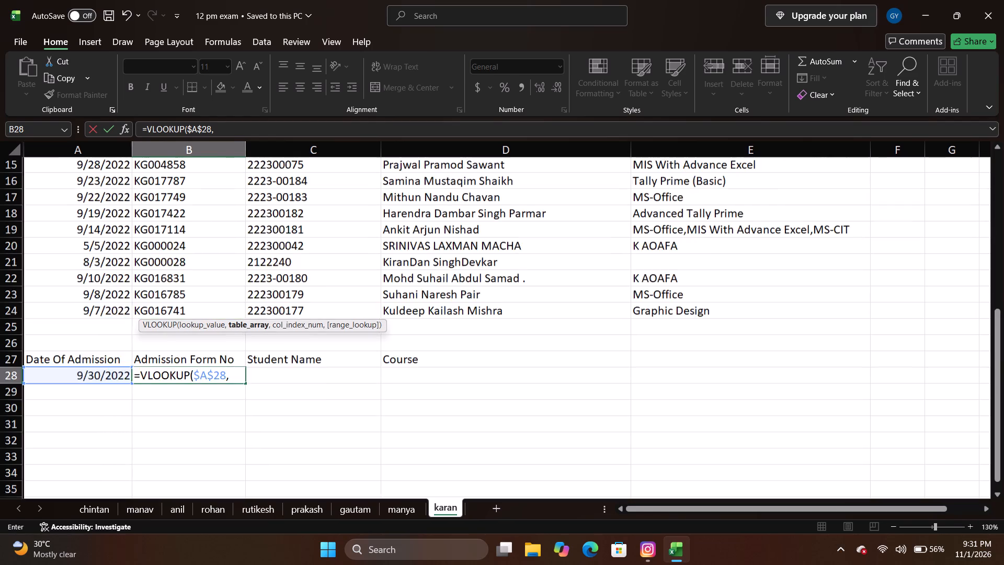
scroll(130, 289, "up", 3)
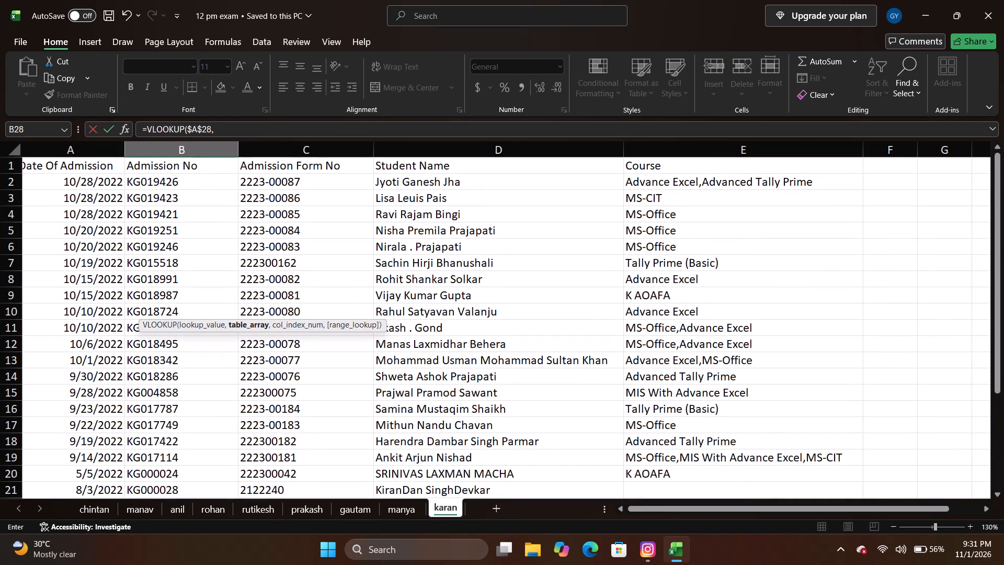
left_click_drag(79, 184, 710, 417)
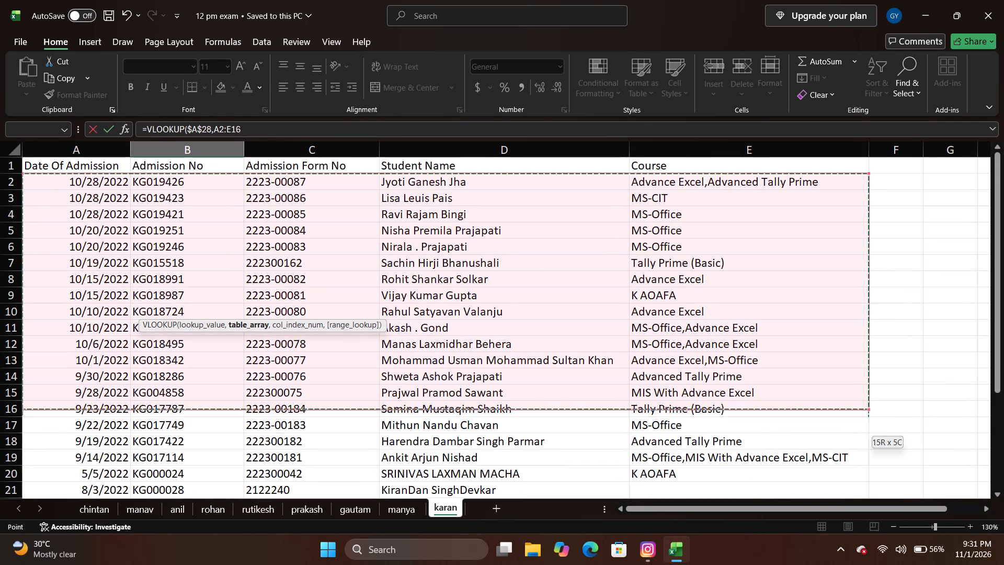
left_click_drag(710, 417, 699, 511)
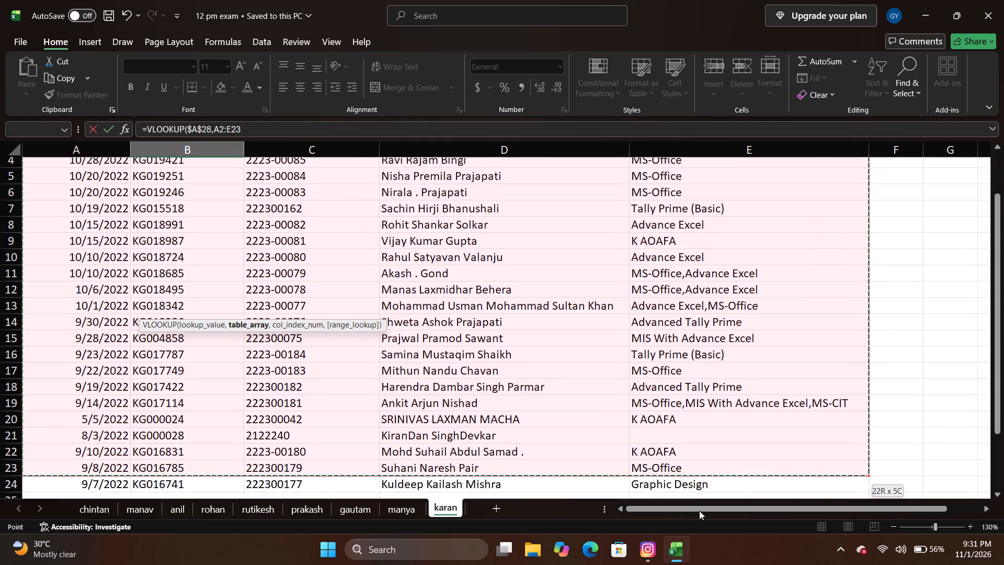
left_click_drag(699, 511, 672, 418)
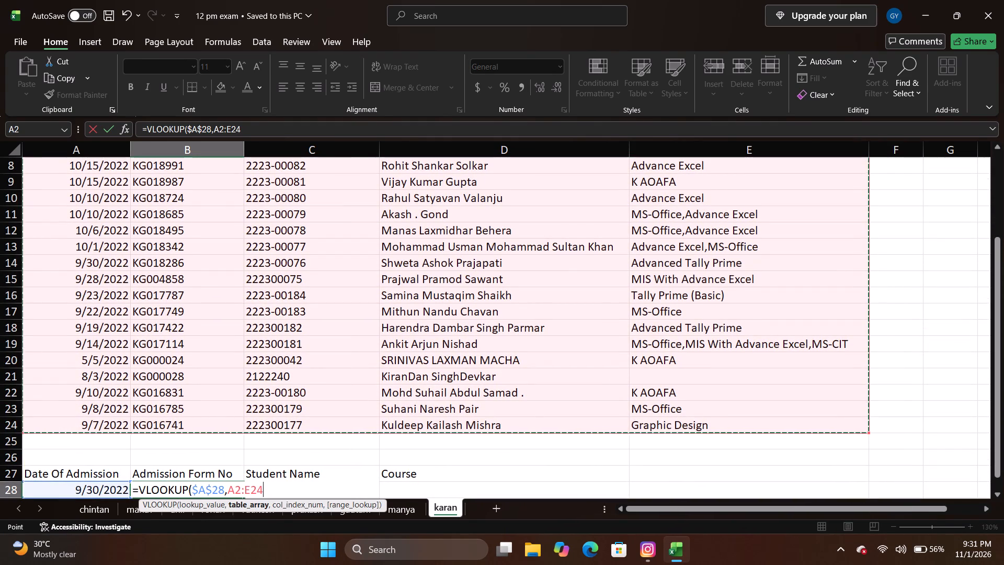
scroll(672, 418, "down", 2)
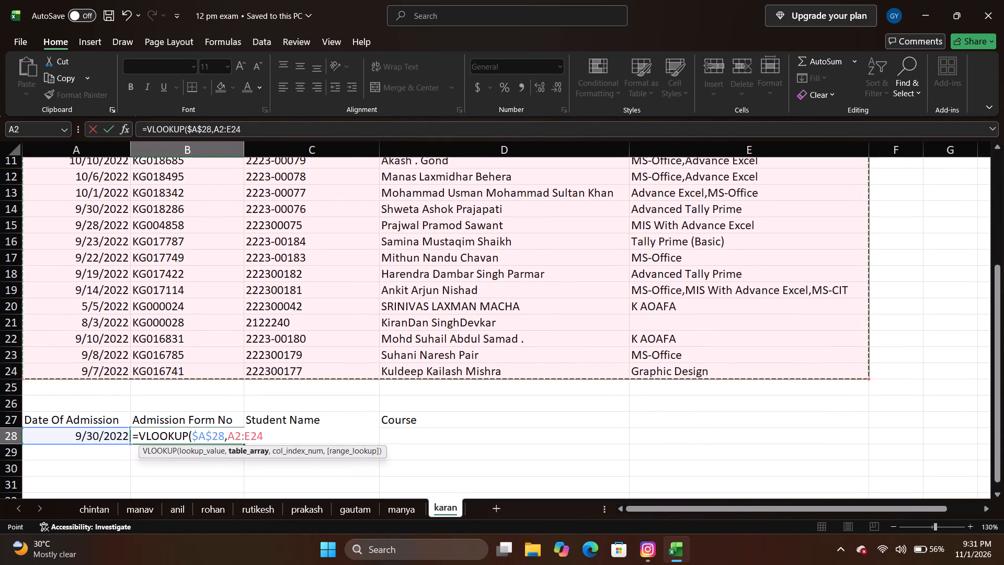
key("F4")
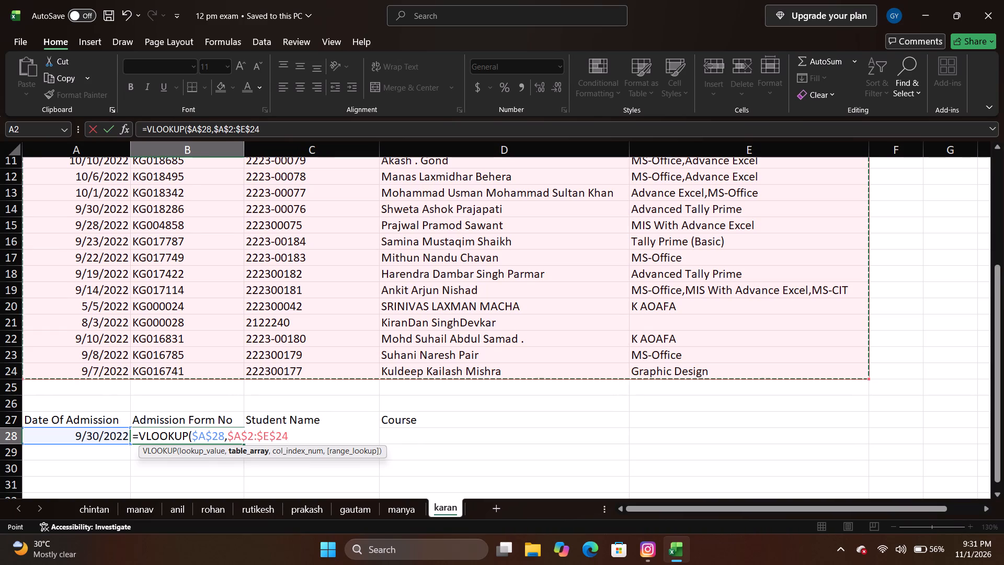
key("comma")
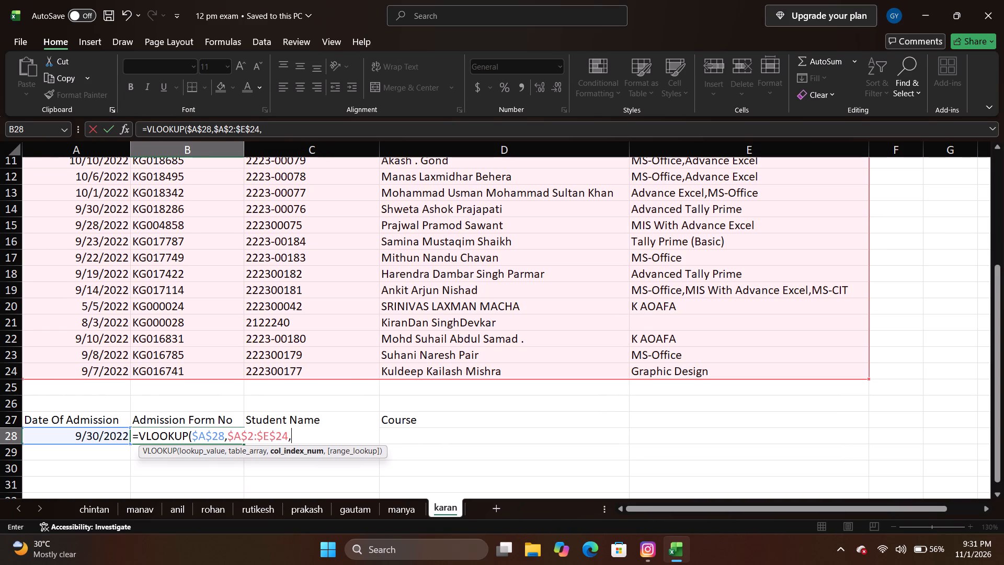
Complete the VLOOKUP in B28 with column index 3 and exact match 0 to return the admission form number.
scroll(677, 471, "up", 3)
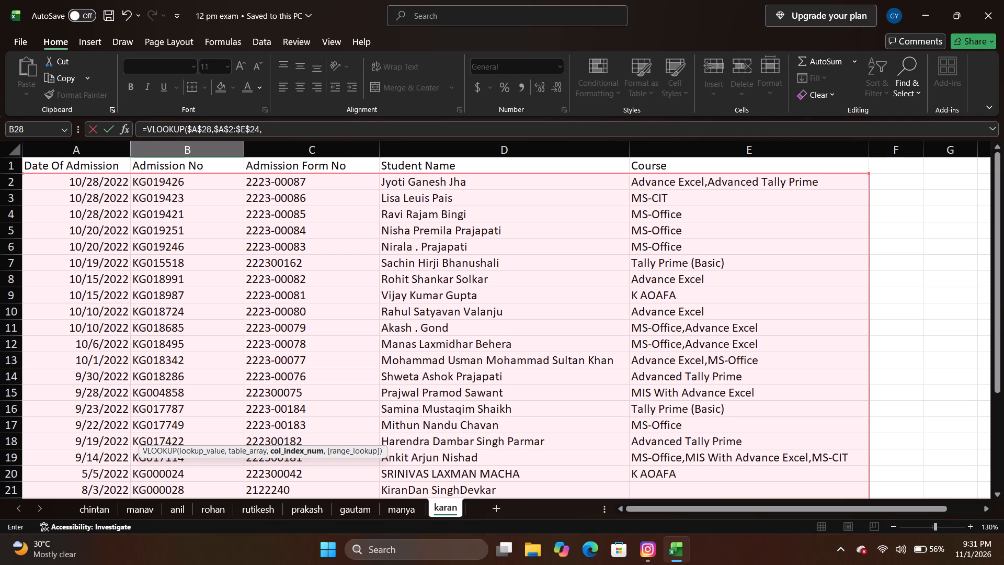
key("3")
type(",0")
key("Return")
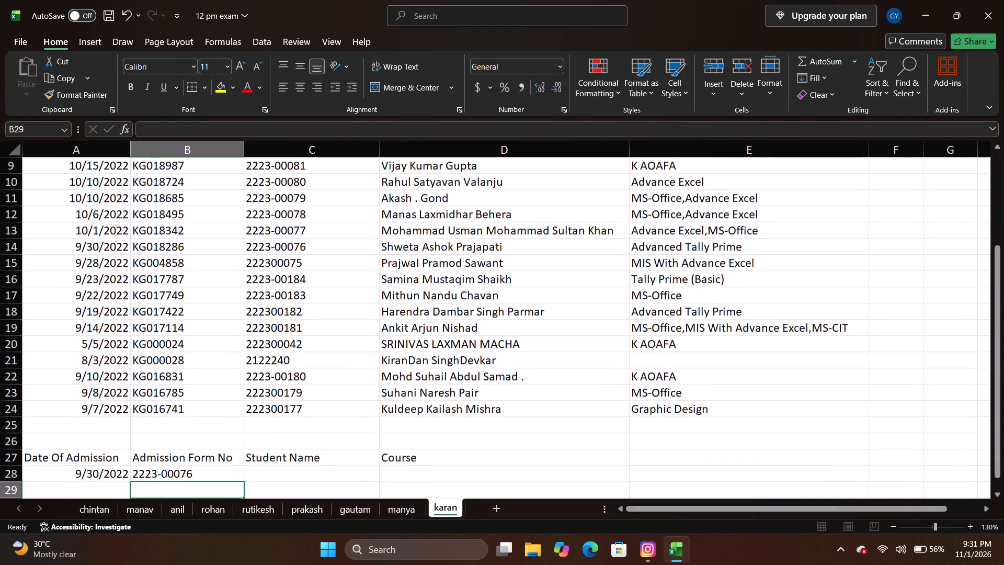
Fill the VLOOKUP formula from B28 across the Student Name and Course cells, C28 and D28.
scroll(676, 481, "down", 1)
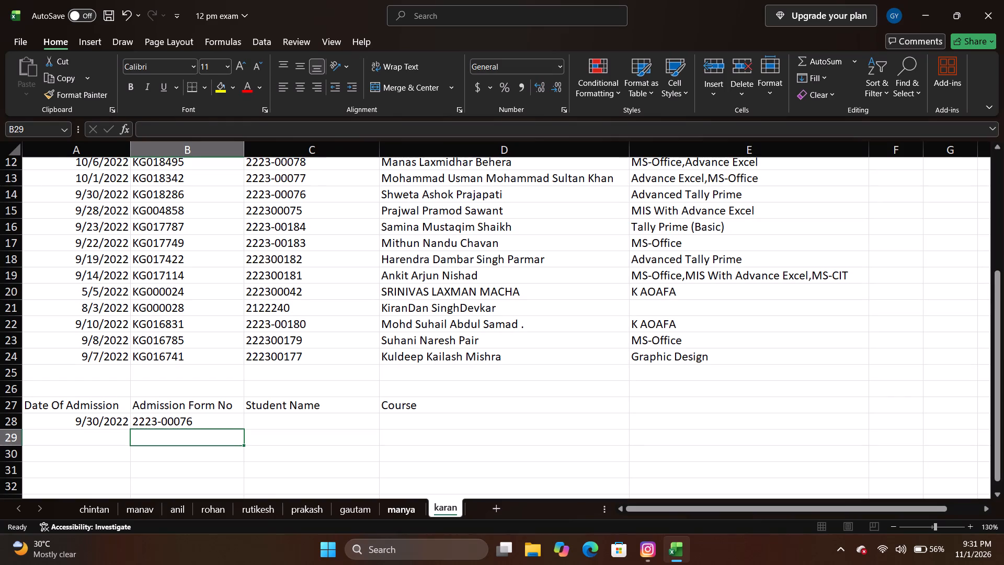
left_click(268, 420)
left_click_drag(219, 420, 244, 432)
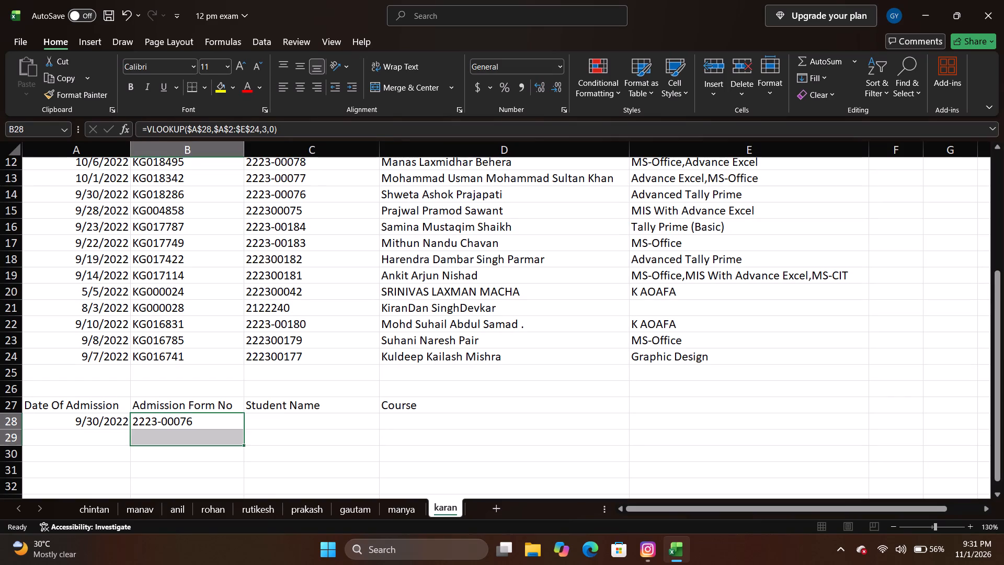
left_click_drag(244, 432, 237, 428)
left_click(237, 428)
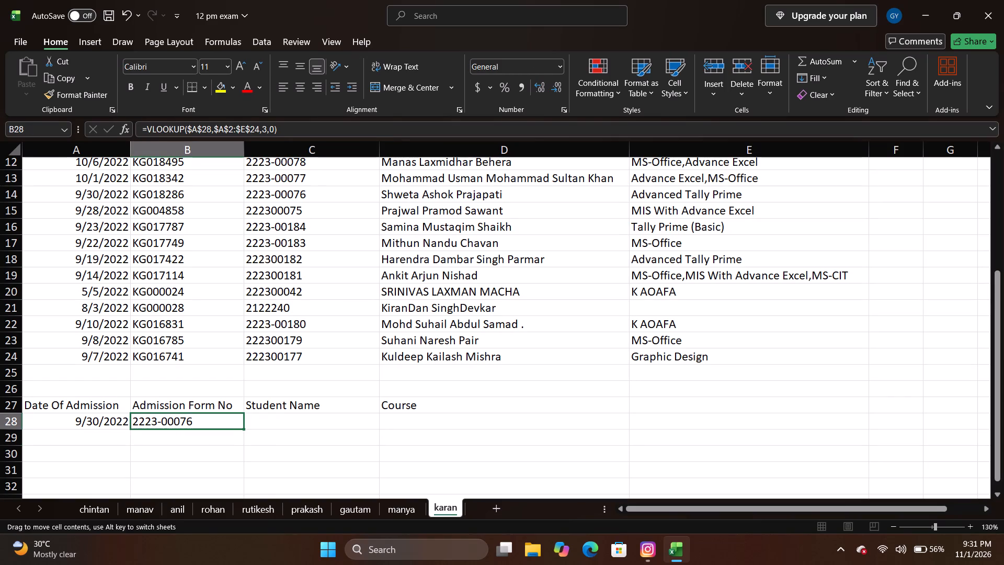
left_click_drag(242, 427, 517, 413)
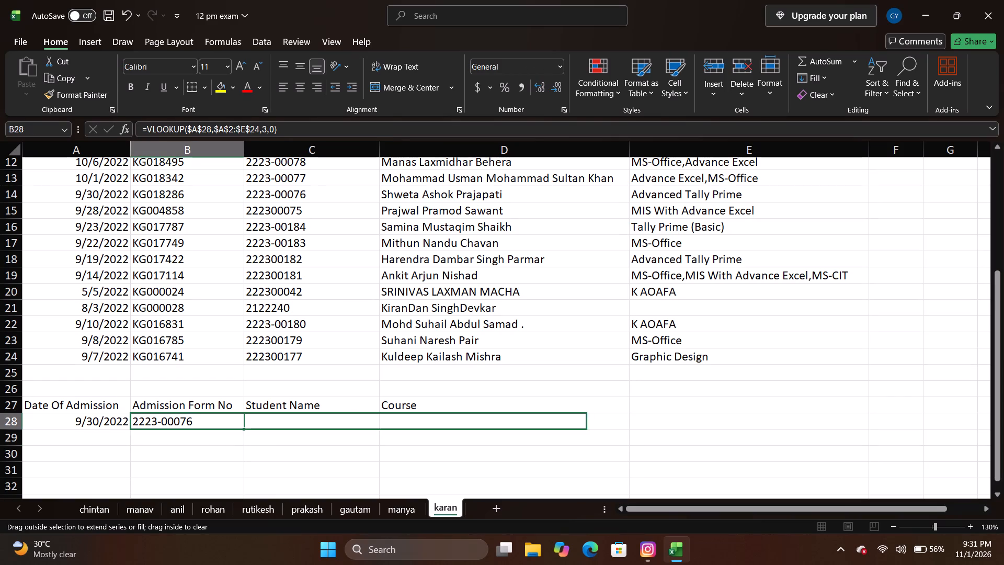
left_click_drag(517, 413, 543, 418)
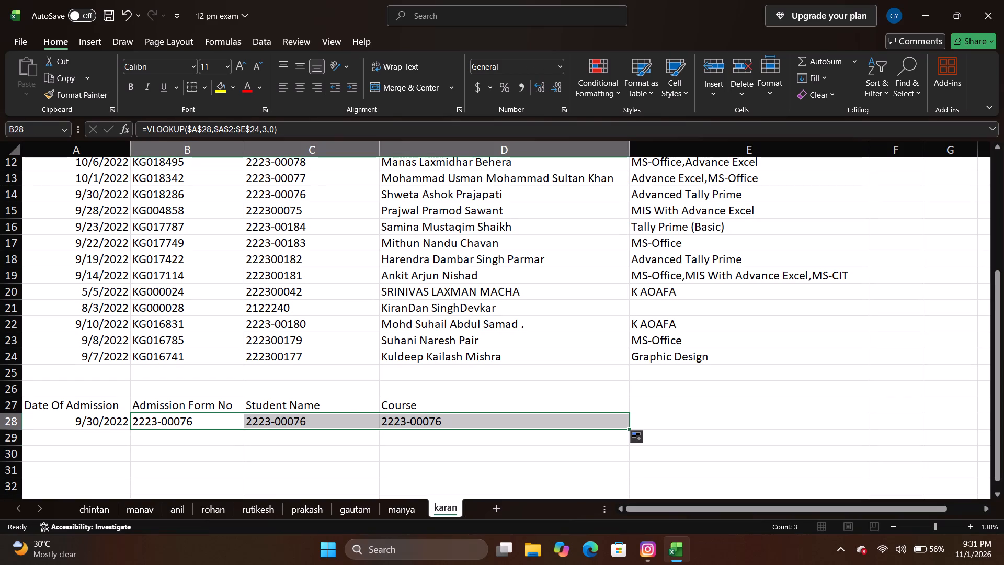
Change the column index of the Student Name VLOOKUP in C28 to 4.
left_click(336, 425)
double_click(314, 421)
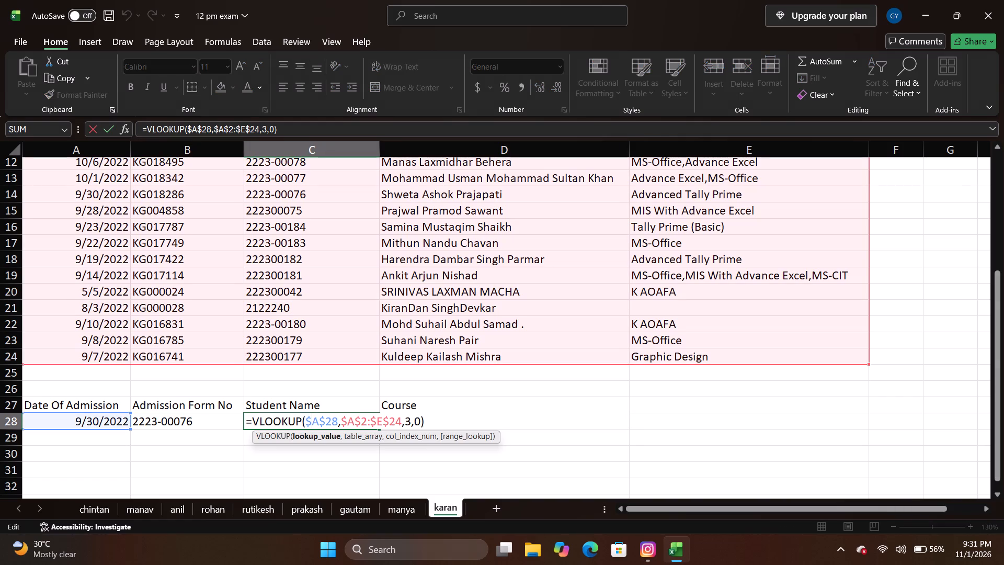
left_click(413, 420)
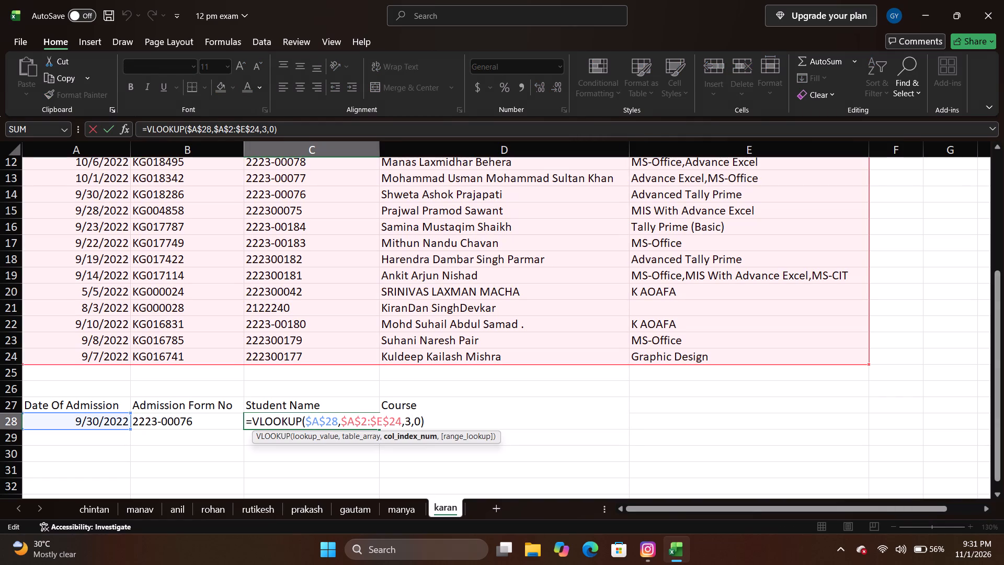
key("BackSpace")
key("4")
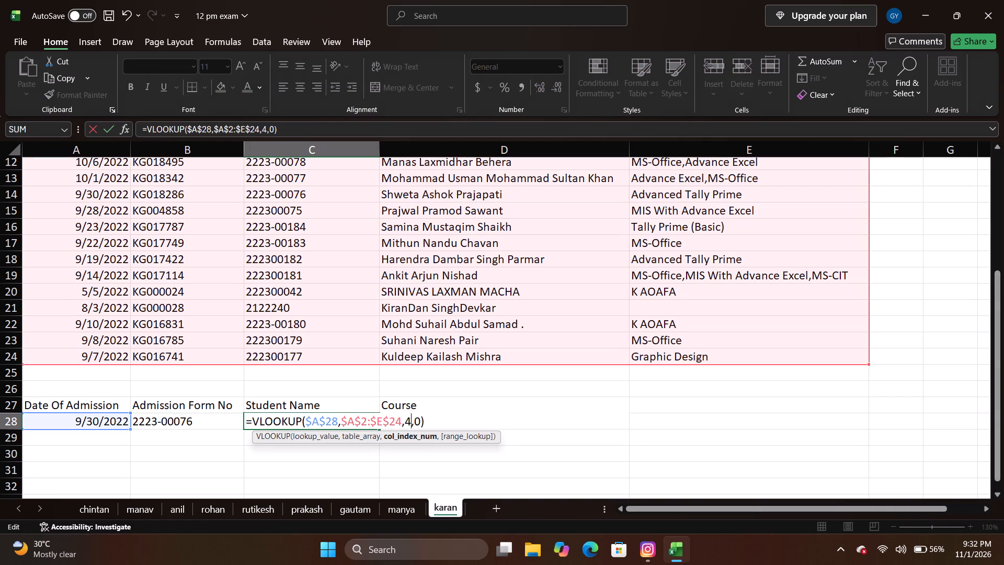
key("Return")
Change the column index of the Course VLOOKUP in D28 to 5.
double_click(425, 419)
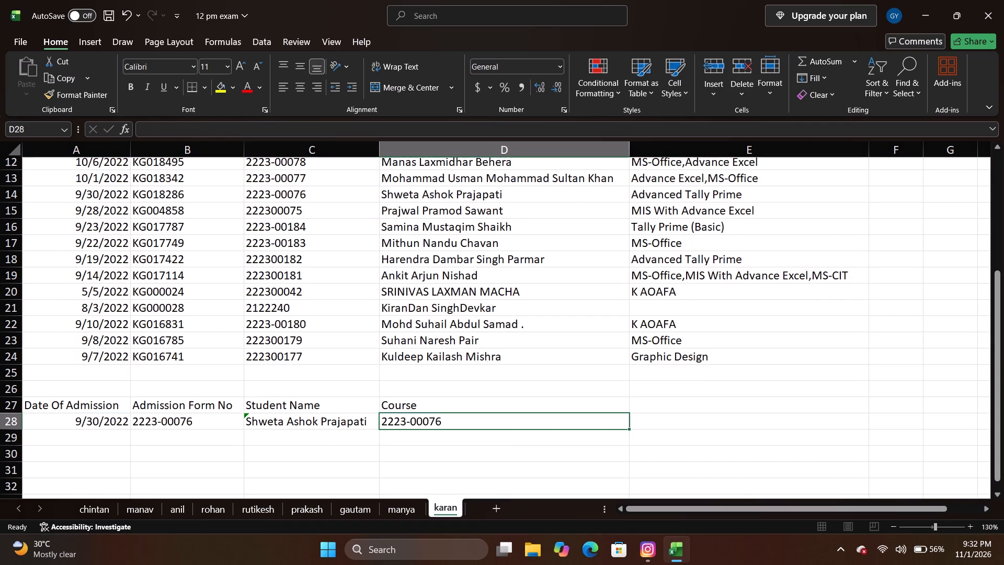
left_click(545, 417)
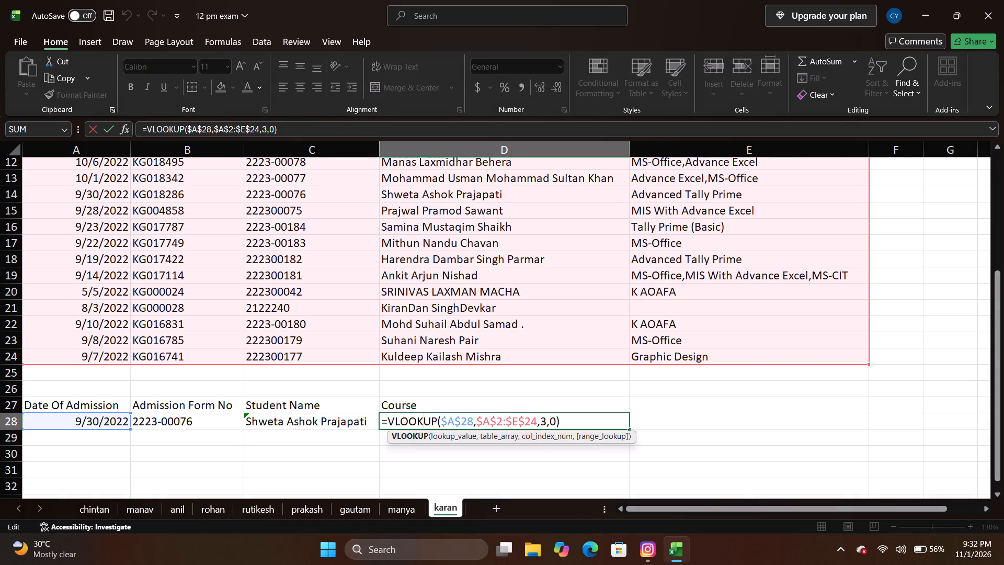
key("BackSpace")
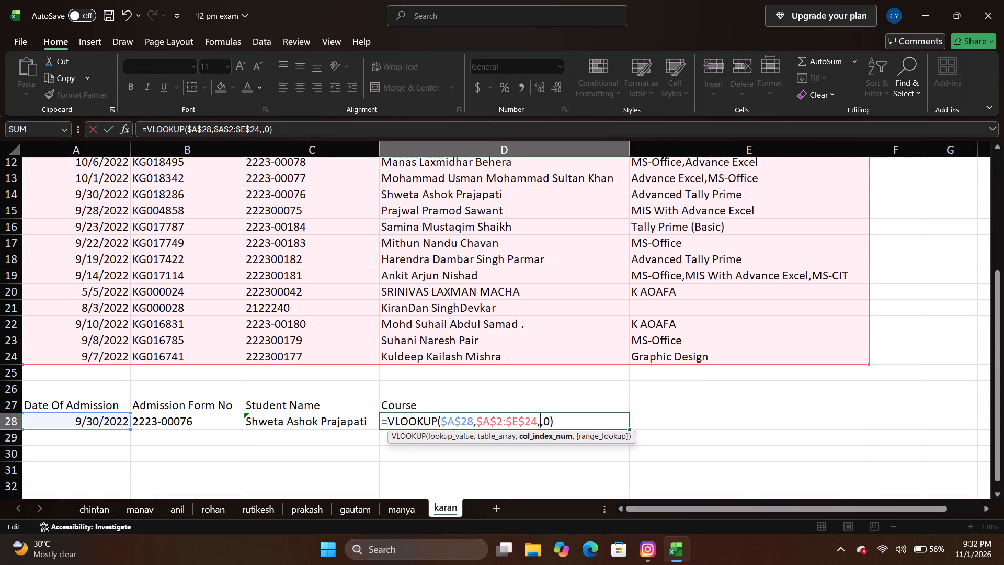
key("5")
key("Return")
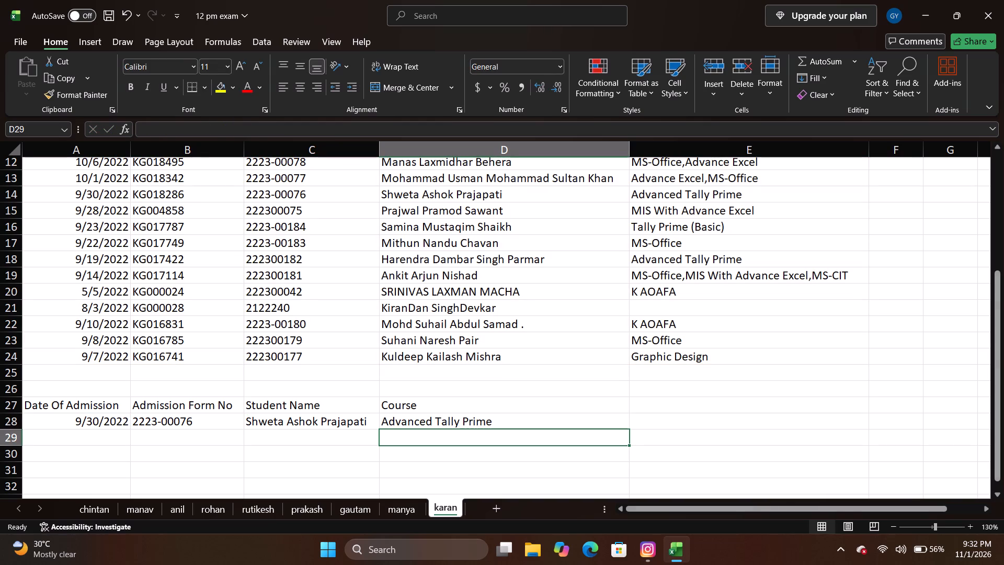
Save the workbook.
key("ctrl+s")
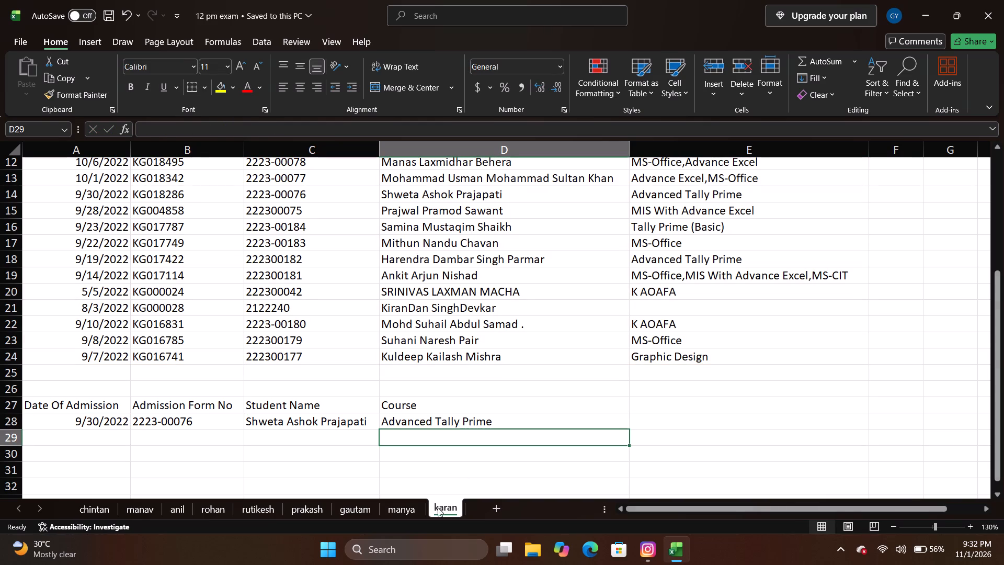
On the manya sheet, enter rank numbers 1 to 5 in E5:E9 beside the SALES OF LAST 5 DAYS table.
left_click(415, 507)
scroll(271, 295, "up", 1)
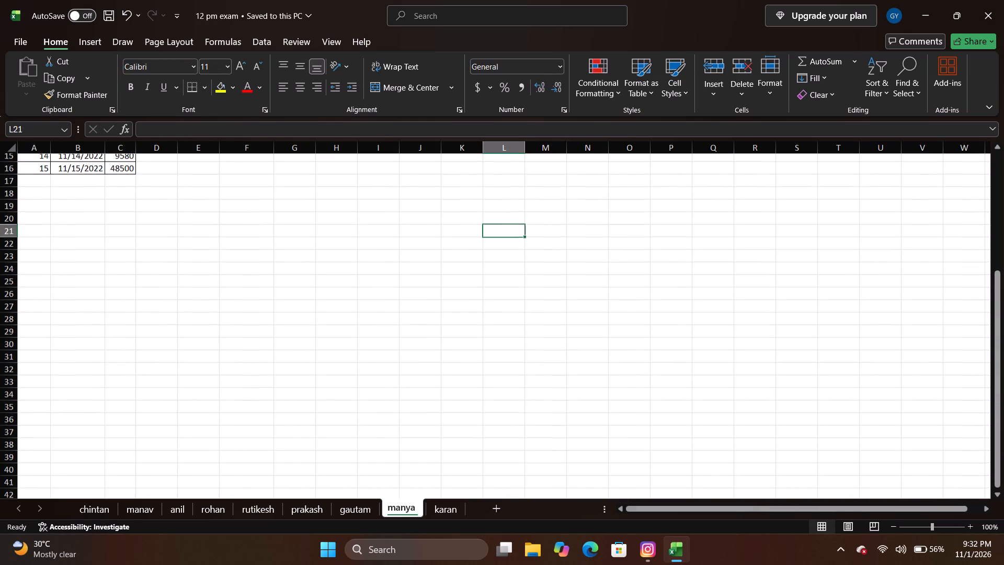
scroll(271, 295, "up", 3)
left_click(243, 210)
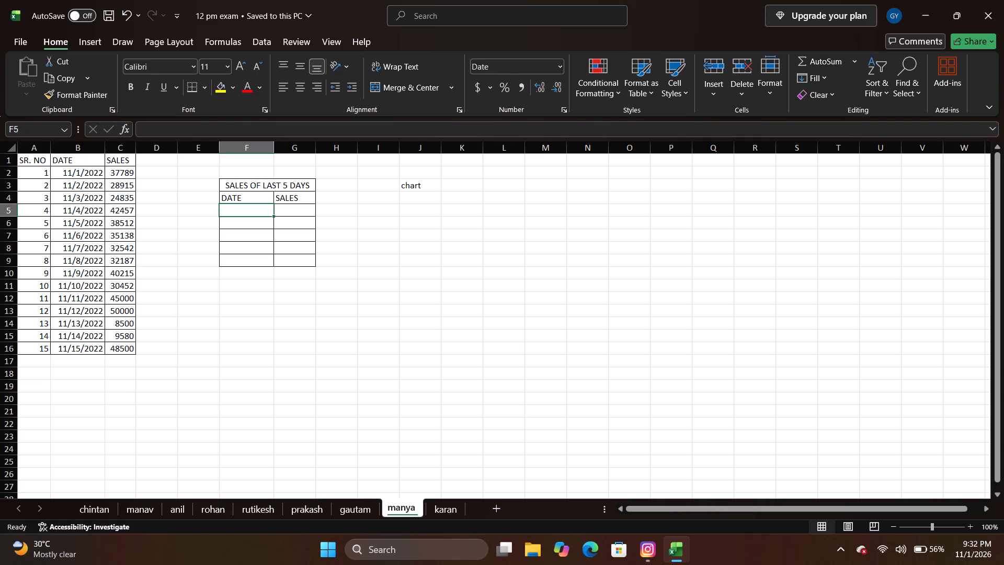
left_click(209, 205)
key("1")
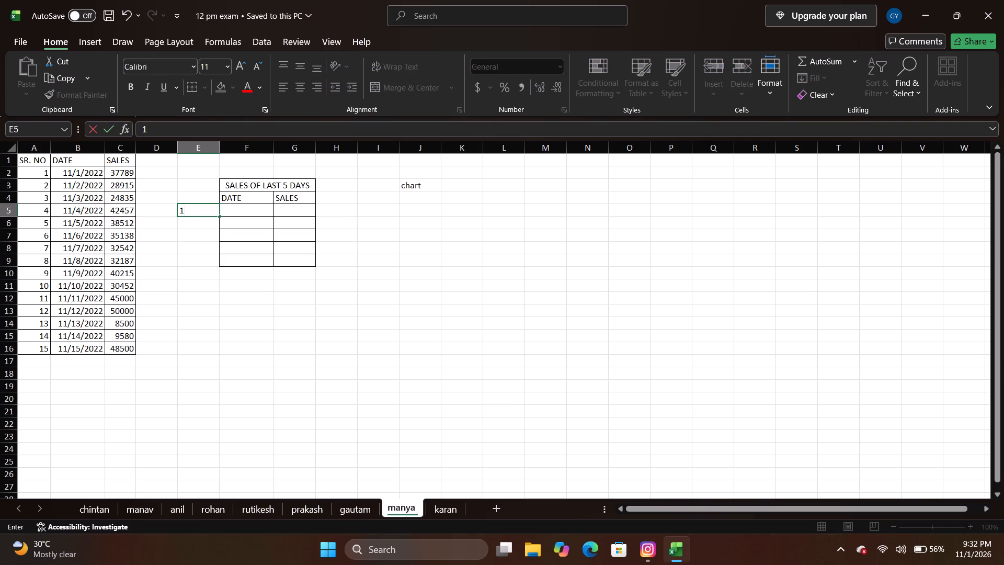
key("Down")
key("2")
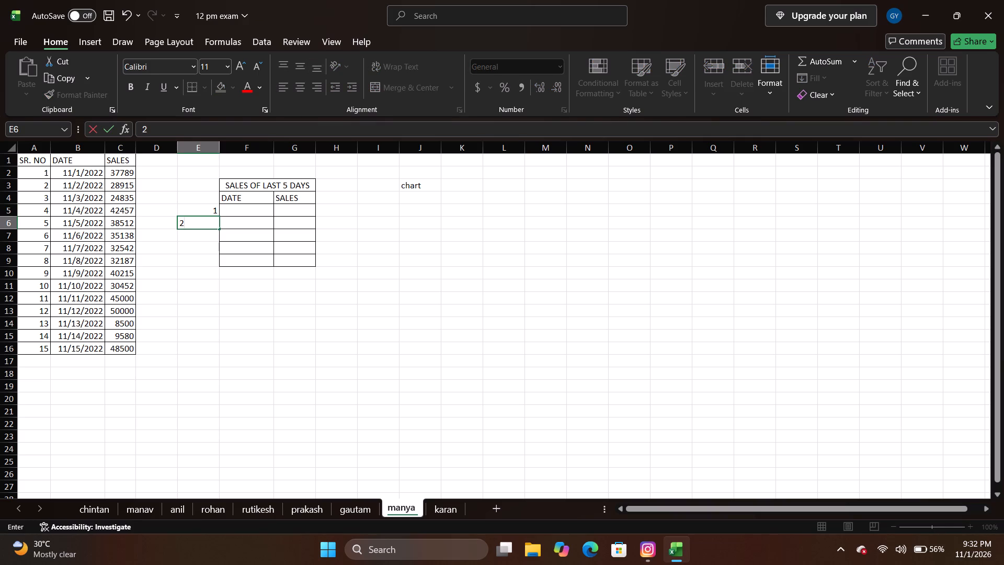
key("Down")
key("3")
key("Down")
key("4")
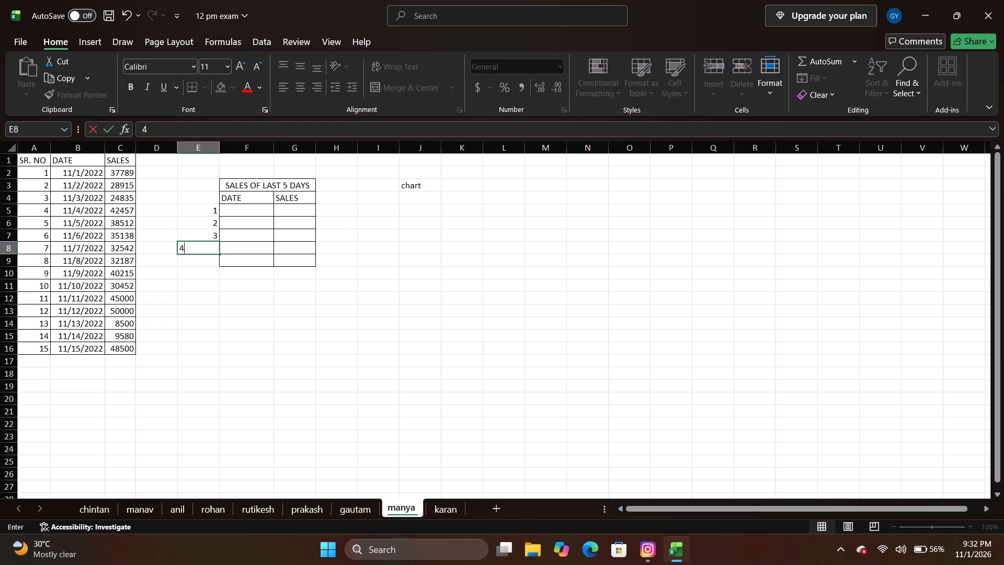
key("Left")
key("Right")
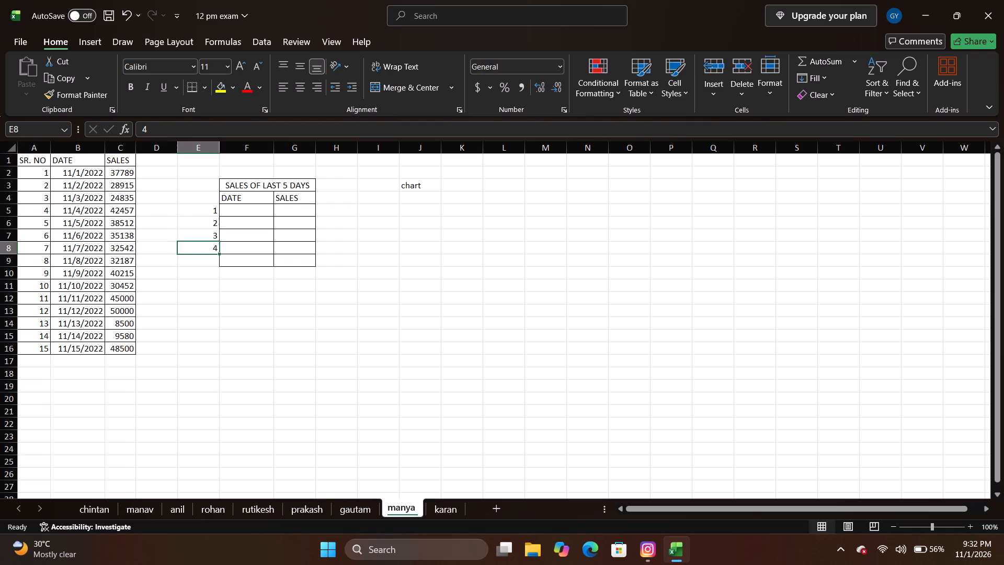
key("Down")
key("5")
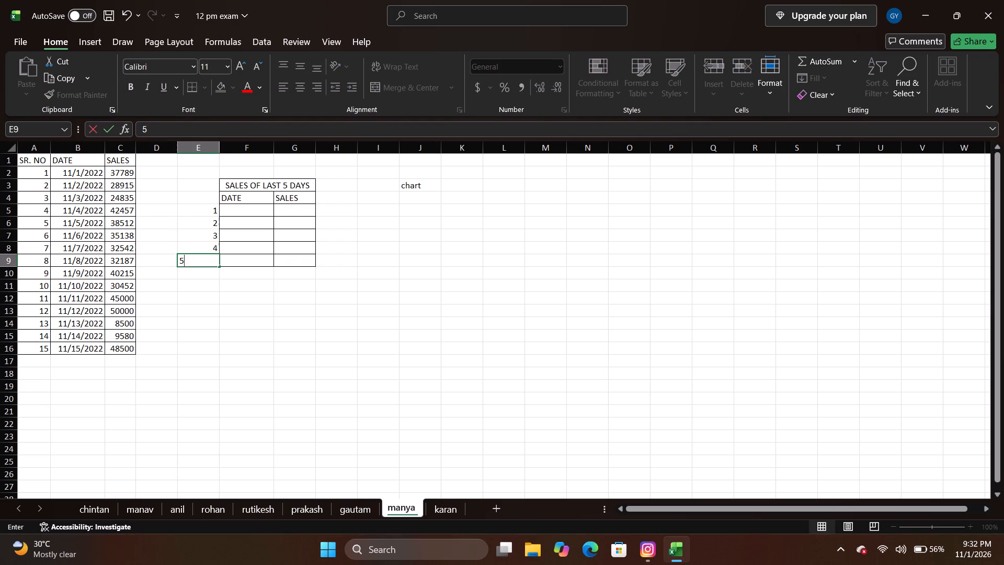
Enter =LARGE(B:B,E5) in F5 to return the latest date from the DATE column.
left_click(232, 207)
type("=large")
key("Tab")
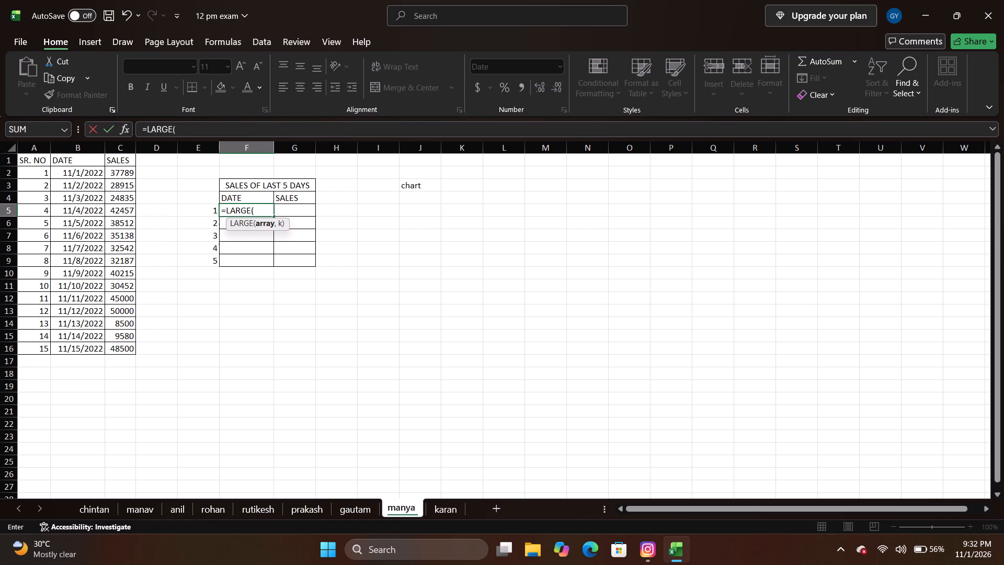
left_click(74, 151)
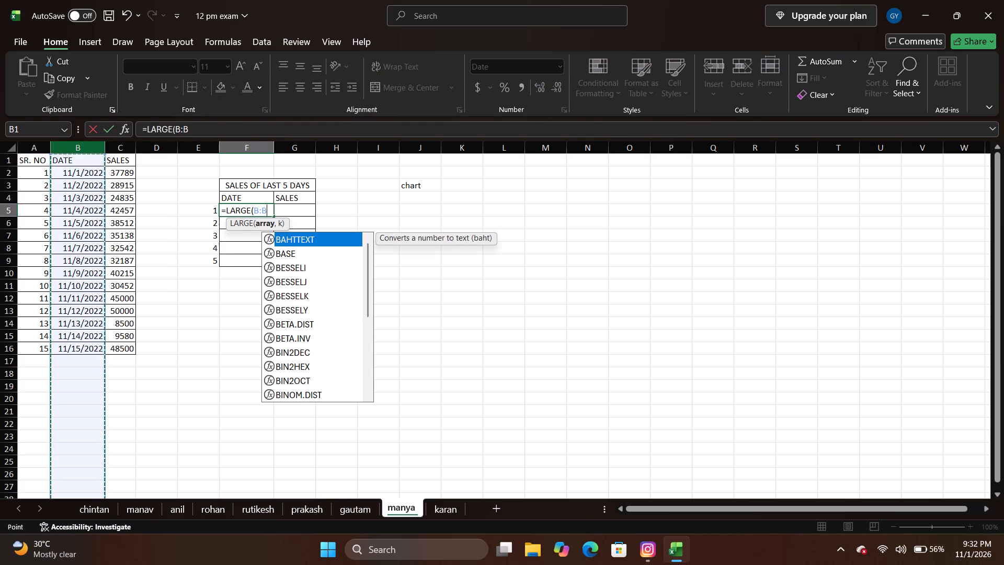
key("comma")
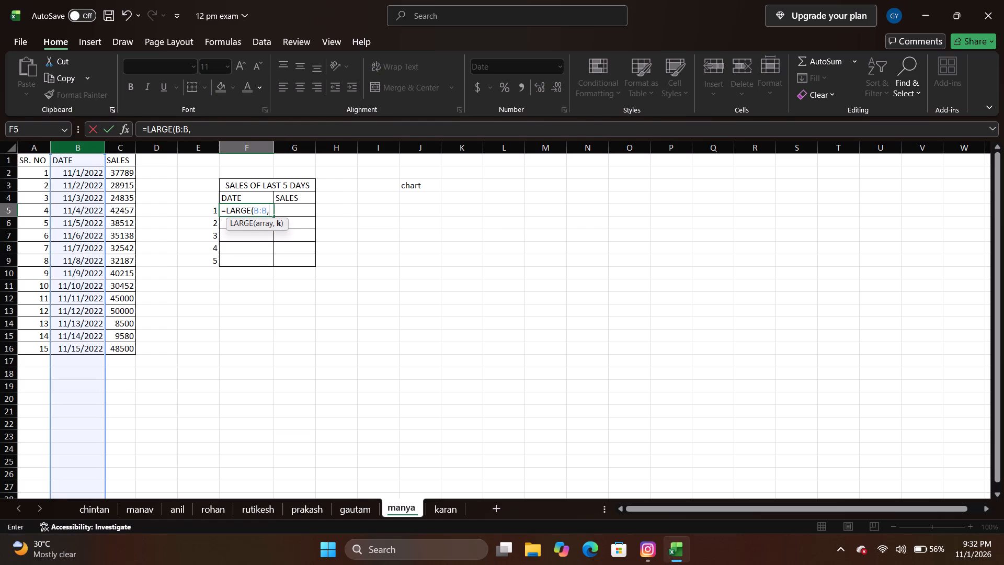
left_click(210, 211)
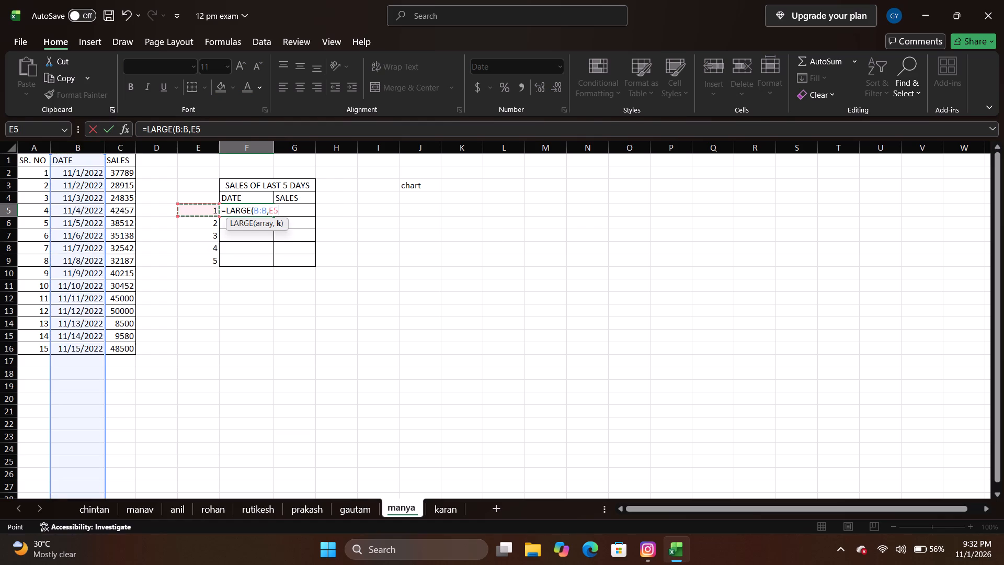
key("shift+parenright")
key("Return")
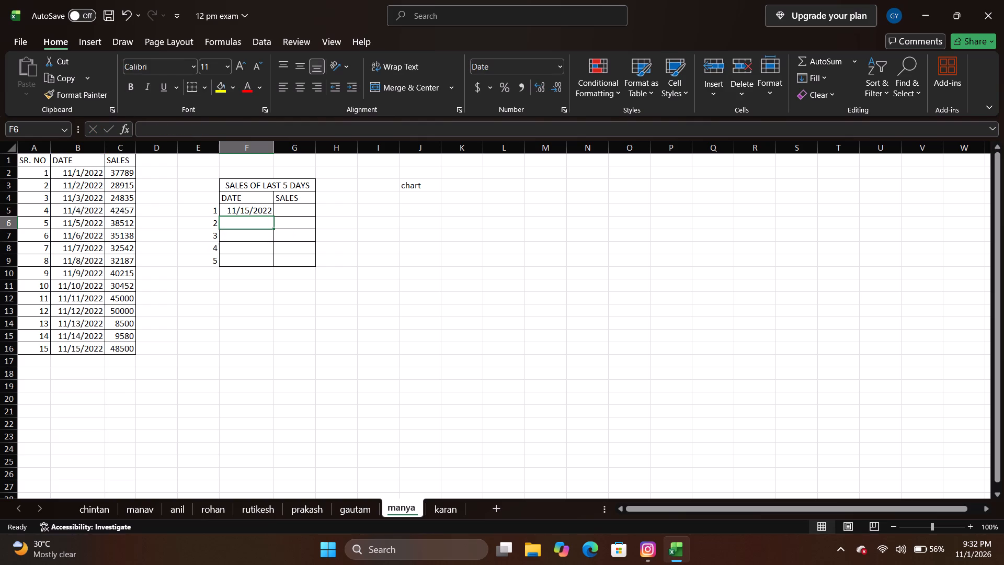
Fill the LARGE formula from F5 down to F9 to list the last five dates.
key("Up")
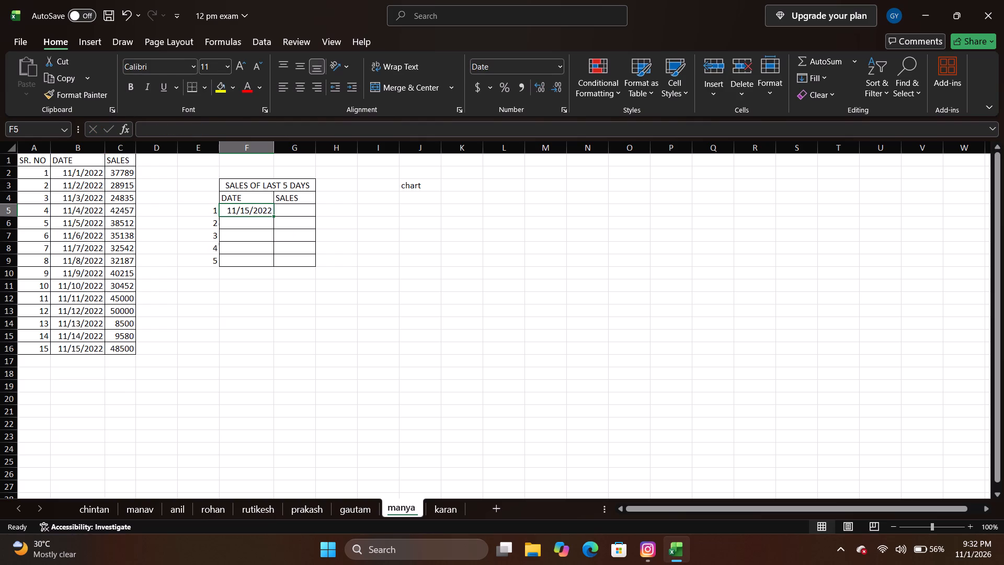
left_click(272, 218)
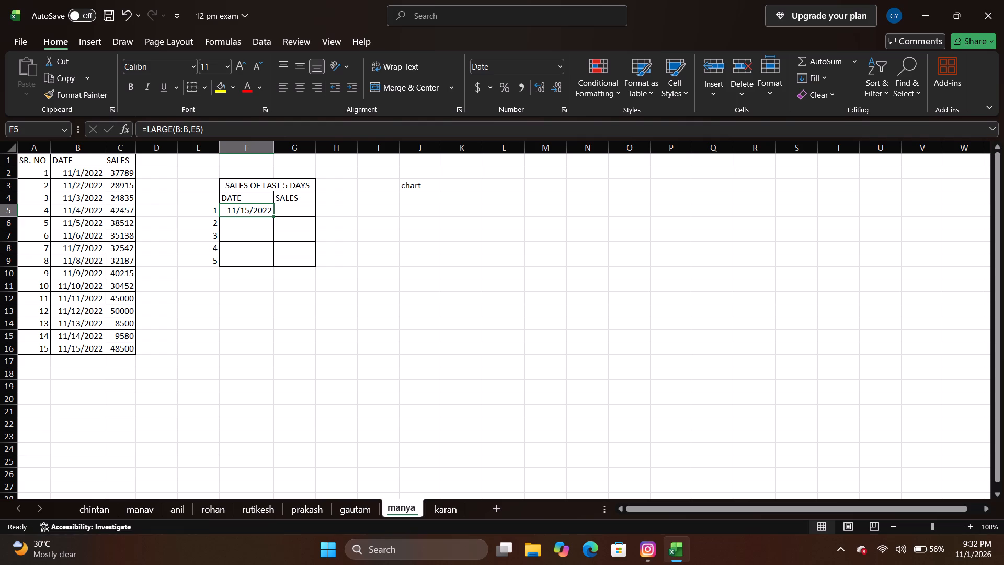
left_click(293, 210)
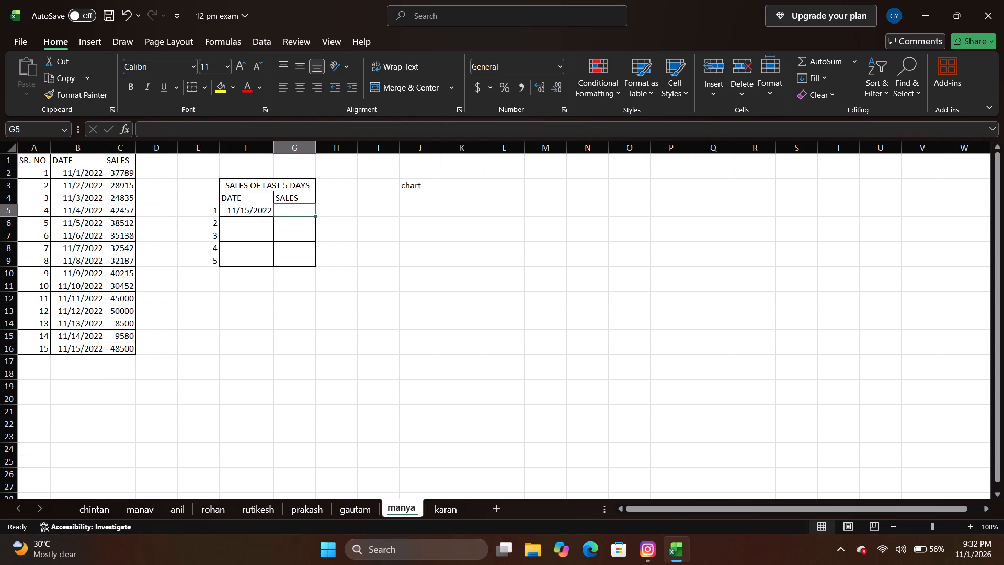
left_click(233, 208)
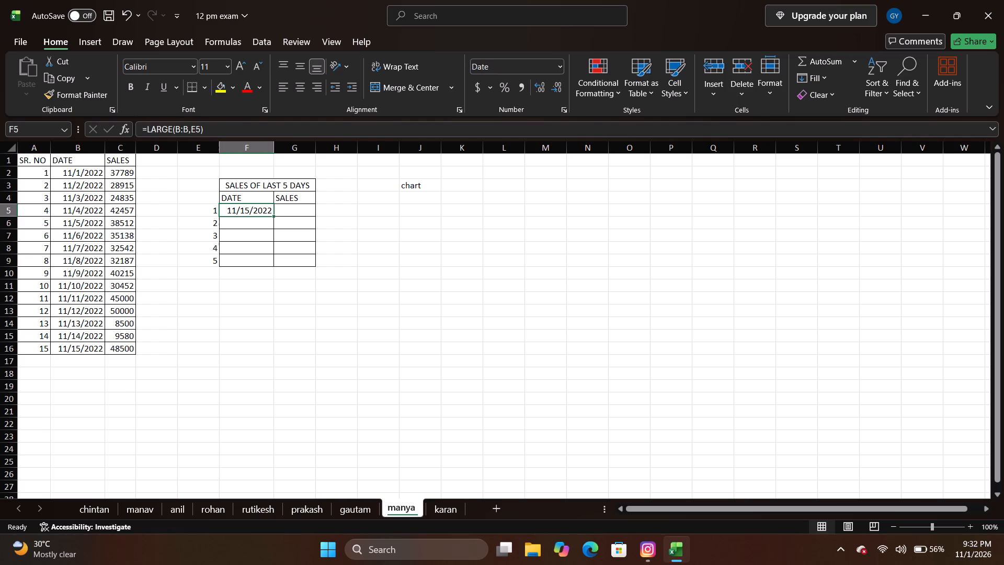
left_click_drag(275, 216, 280, 268)
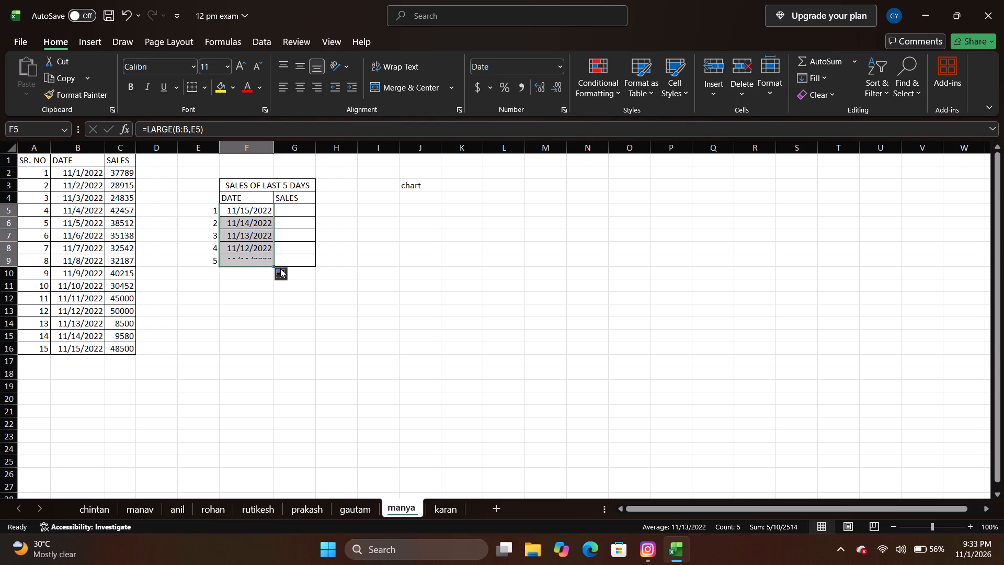
Enter =VLOOKUP(F5,B:C,2,0) in G5 to return the sales for the first listed date.
left_click(294, 214)
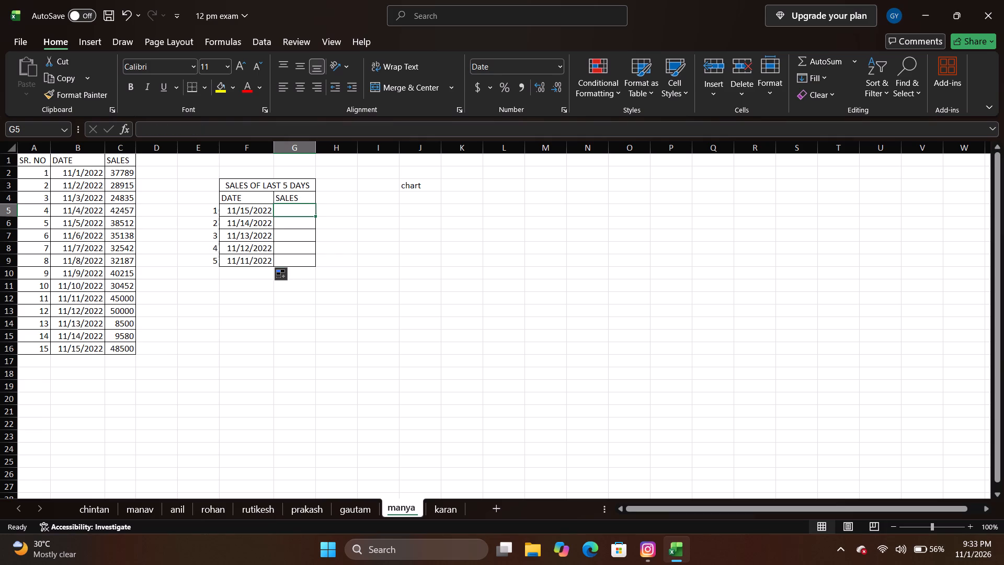
type("=vlo")
key("Tab")
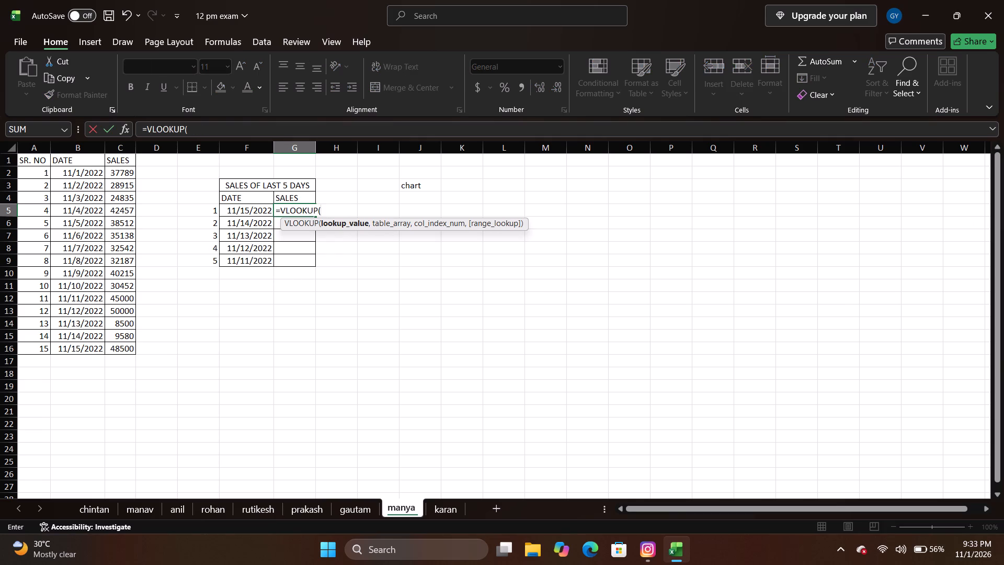
left_click(264, 211)
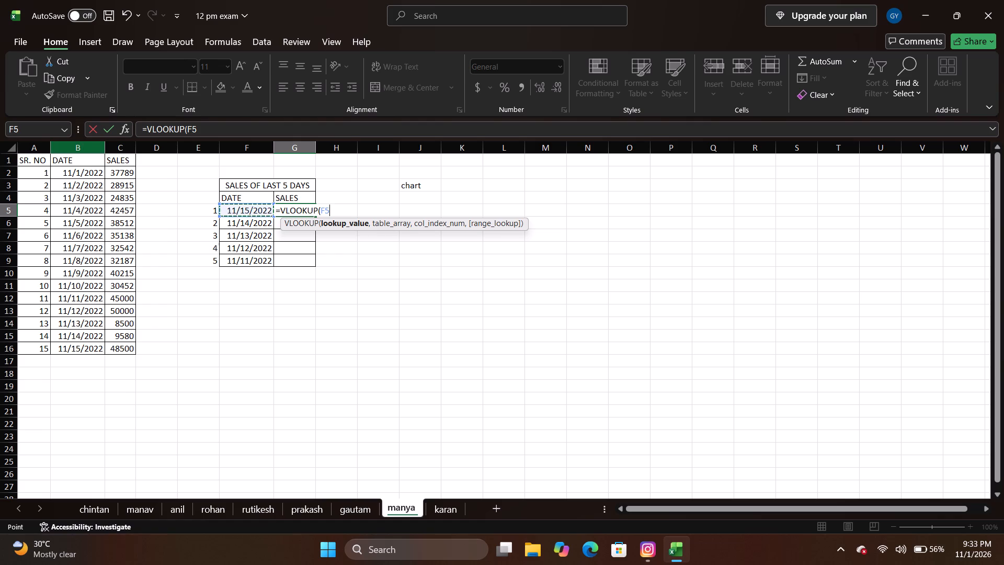
key("comma")
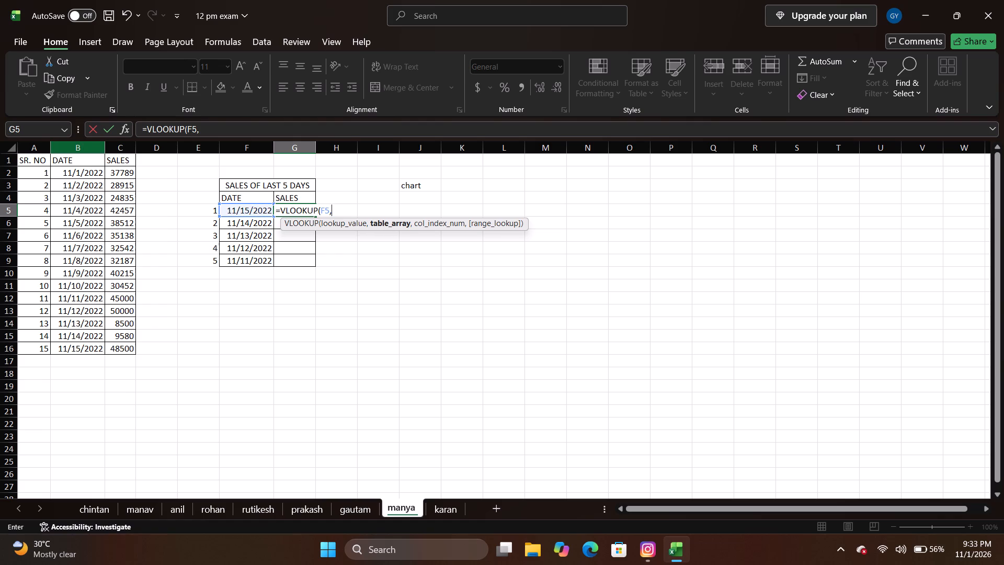
left_click_drag(83, 146, 113, 142)
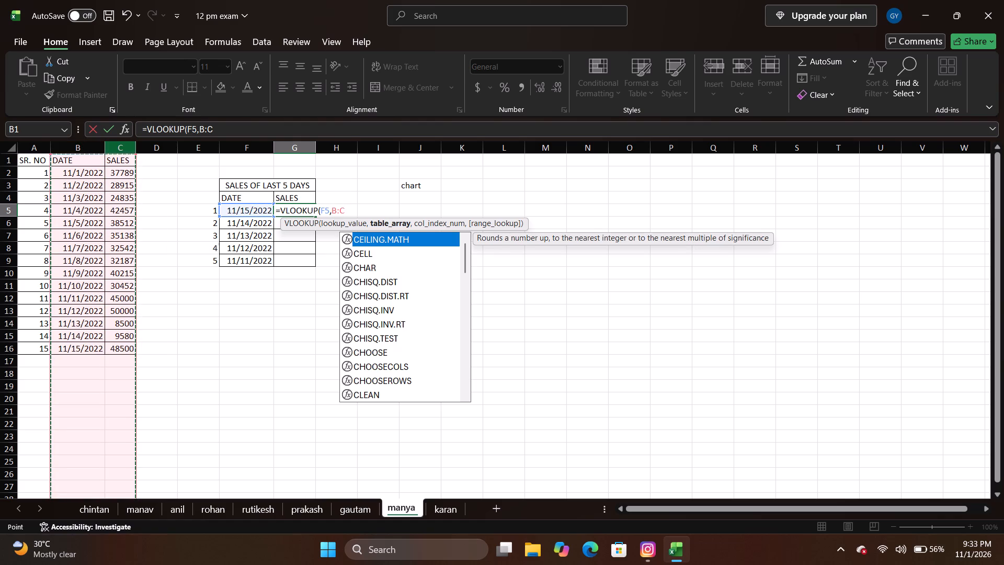
type(",2")
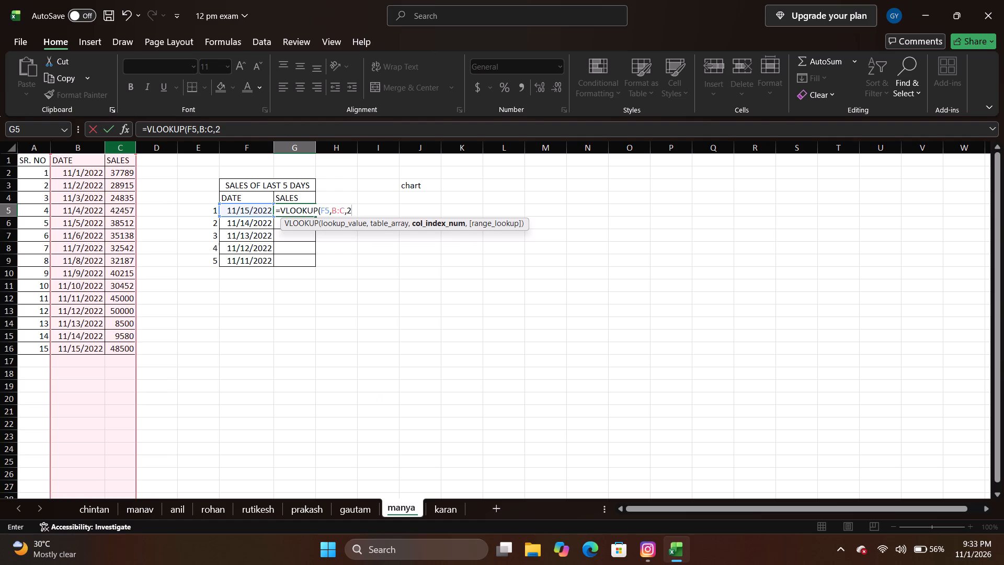
type(",0")
key("Return")
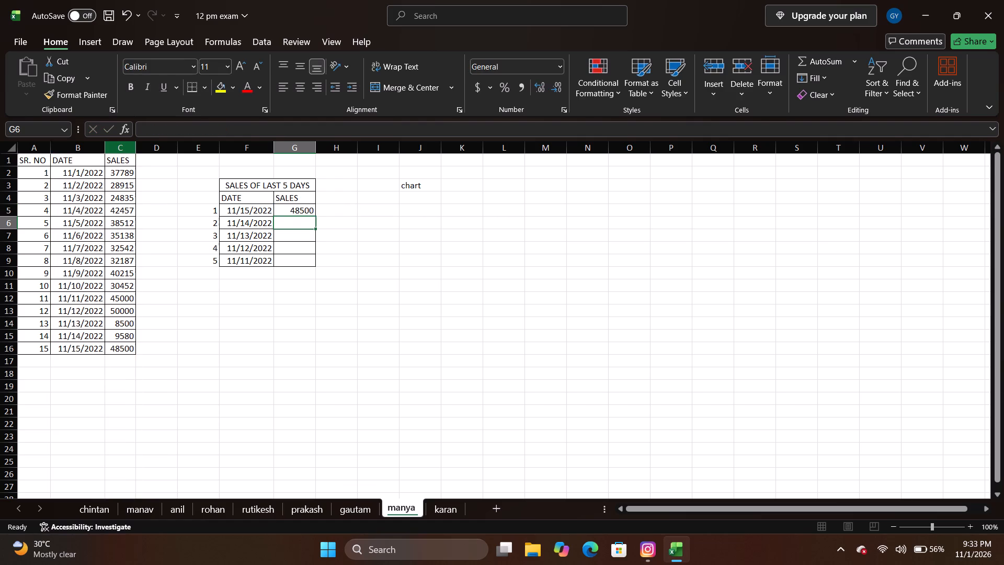
Fill the VLOOKUP formula from G5 down to G9 to complete the SALES column.
left_click(294, 212)
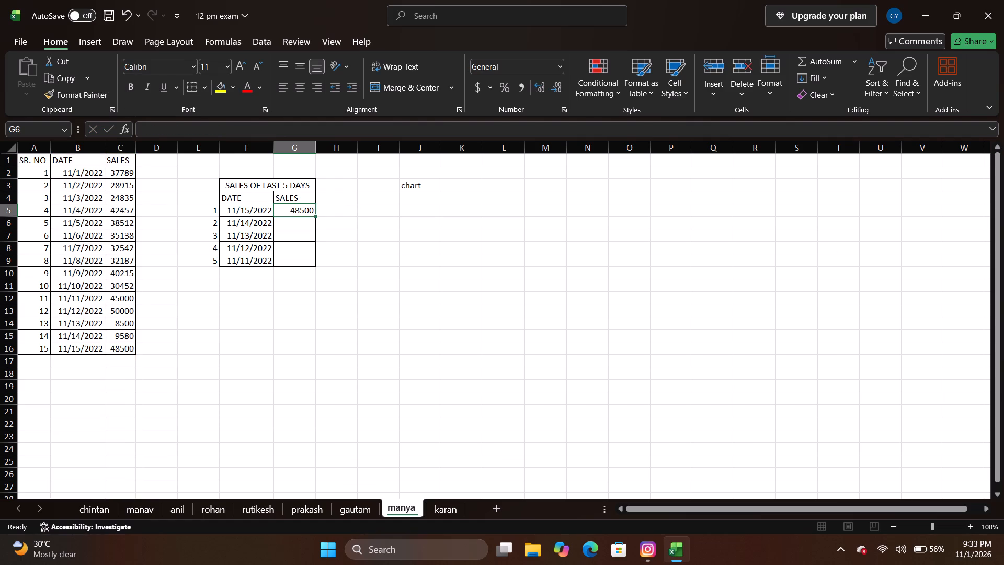
double_click(317, 214)
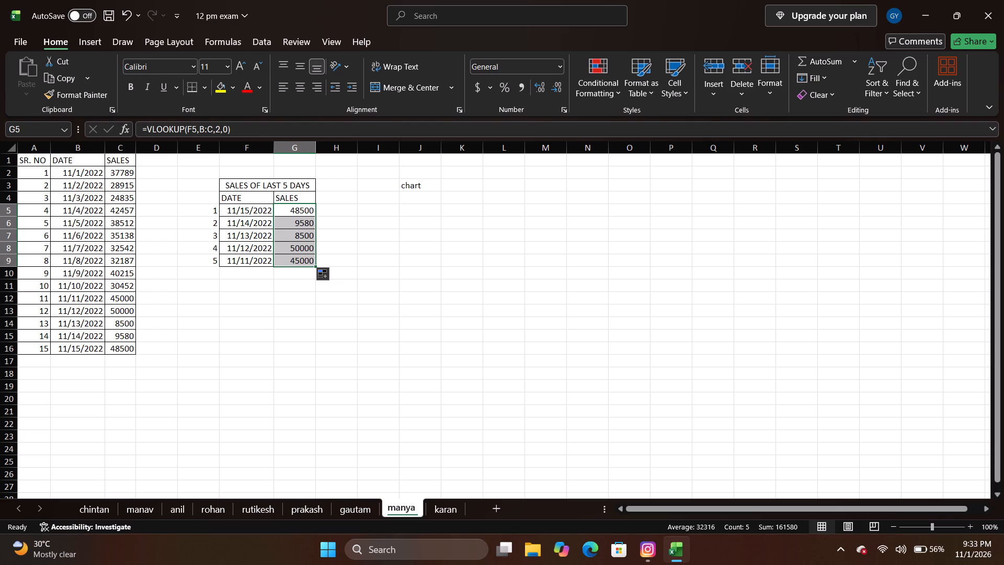
Save the workbook.
key("ctrl+s")
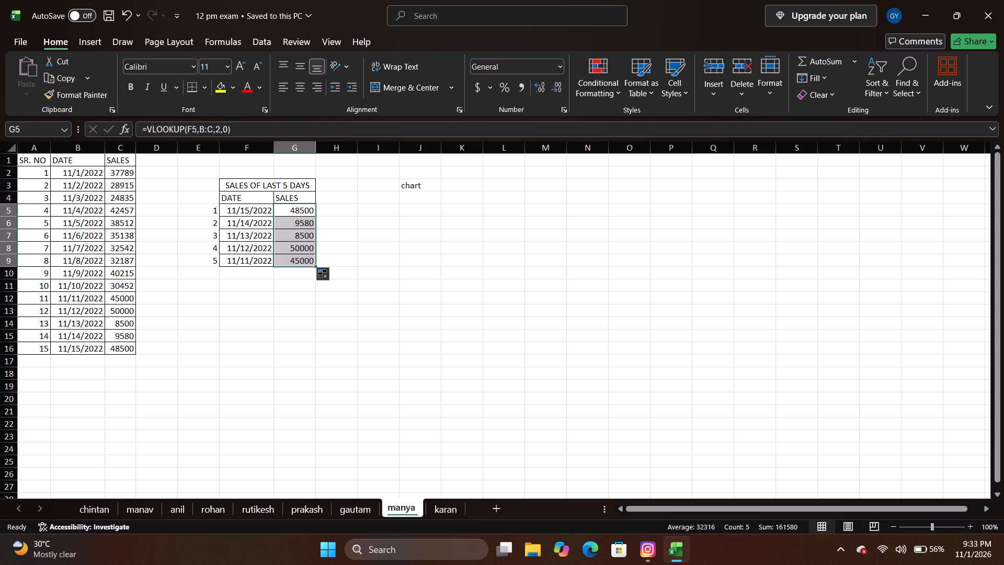
On the prakash sheet, move the Q.1 question from A17 to G5 beside the candidate table.
left_click(436, 510)
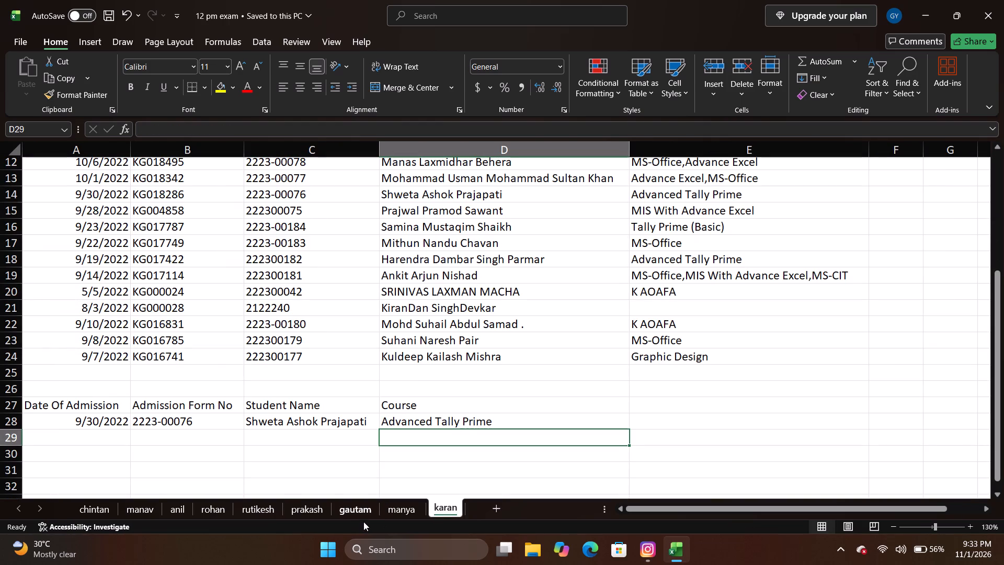
left_click(314, 519)
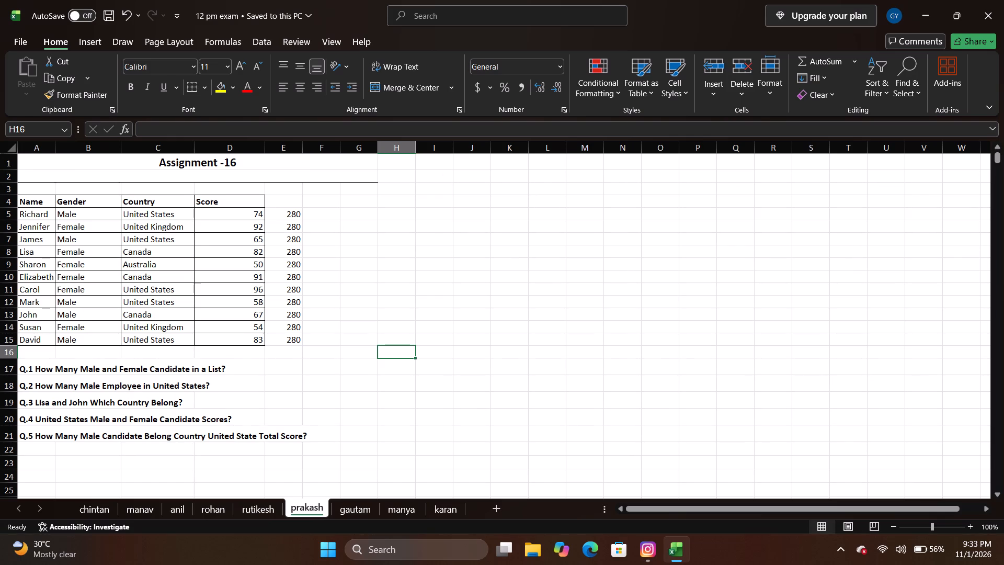
double_click(43, 372)
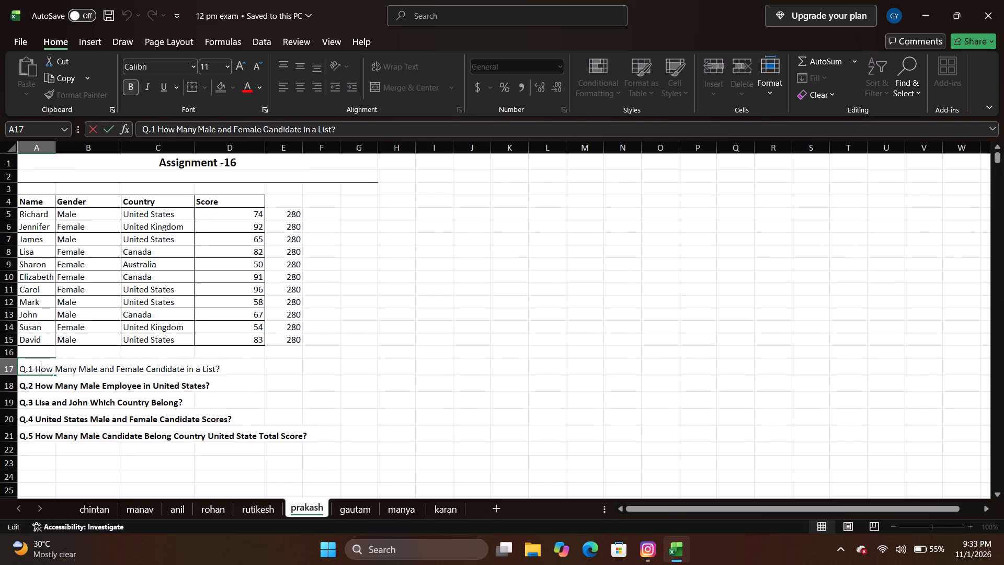
key("Escape")
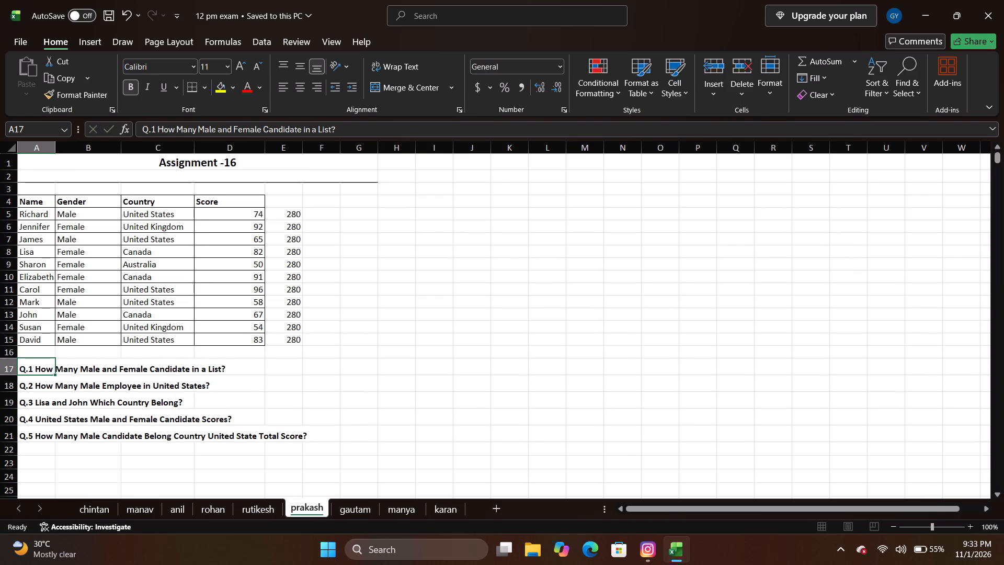
left_click_drag(29, 358, 152, 321)
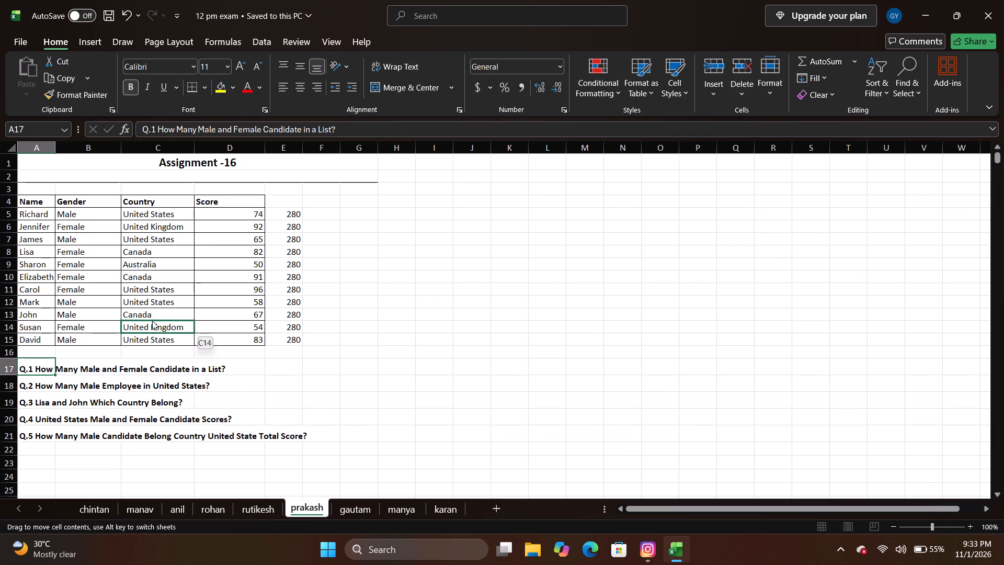
left_click_drag(152, 321, 383, 237)
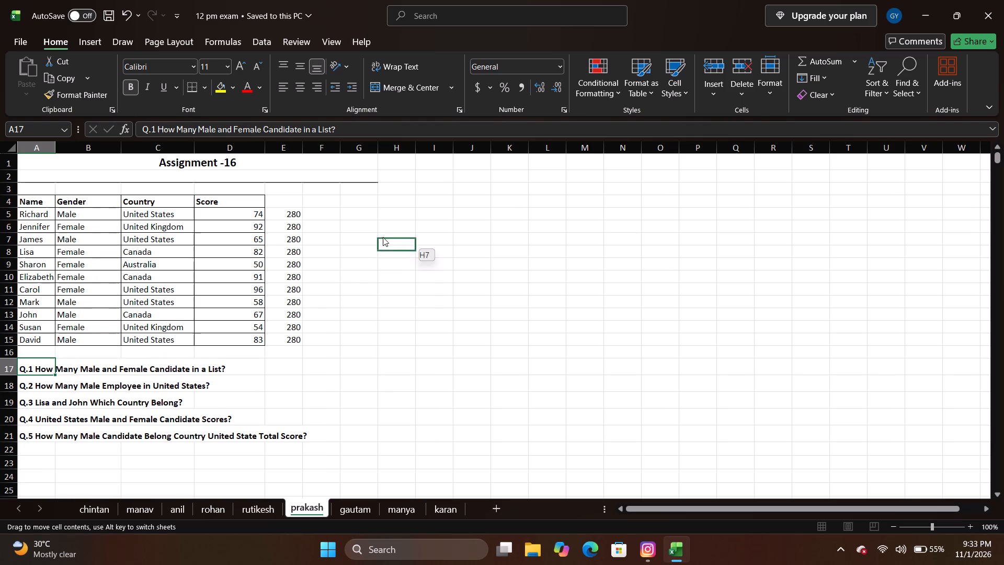
left_click_drag(383, 237, 374, 212)
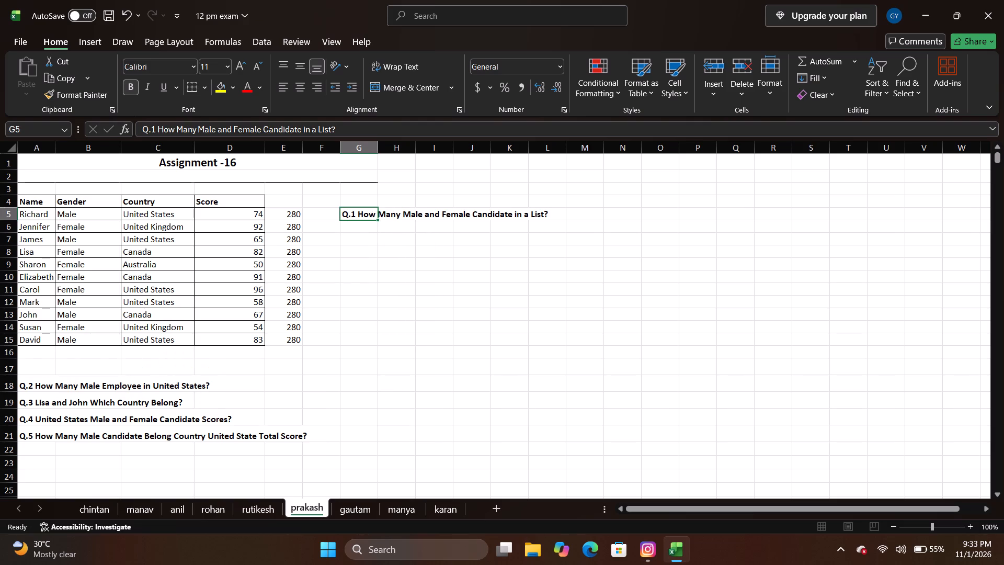
Move the Q.2 question on male employees in United States from A18 to G10.
left_click(33, 391)
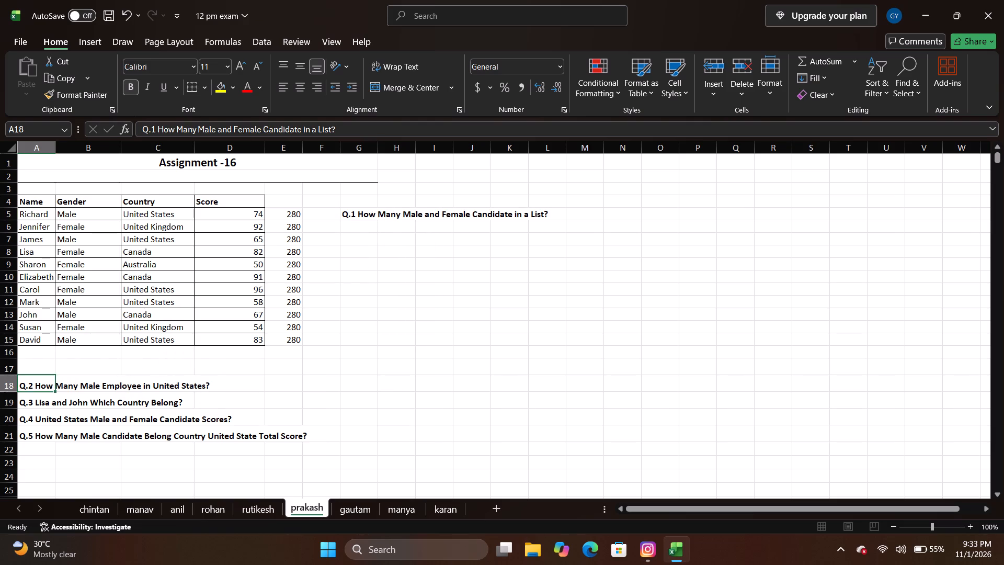
left_click_drag(31, 376, 177, 338)
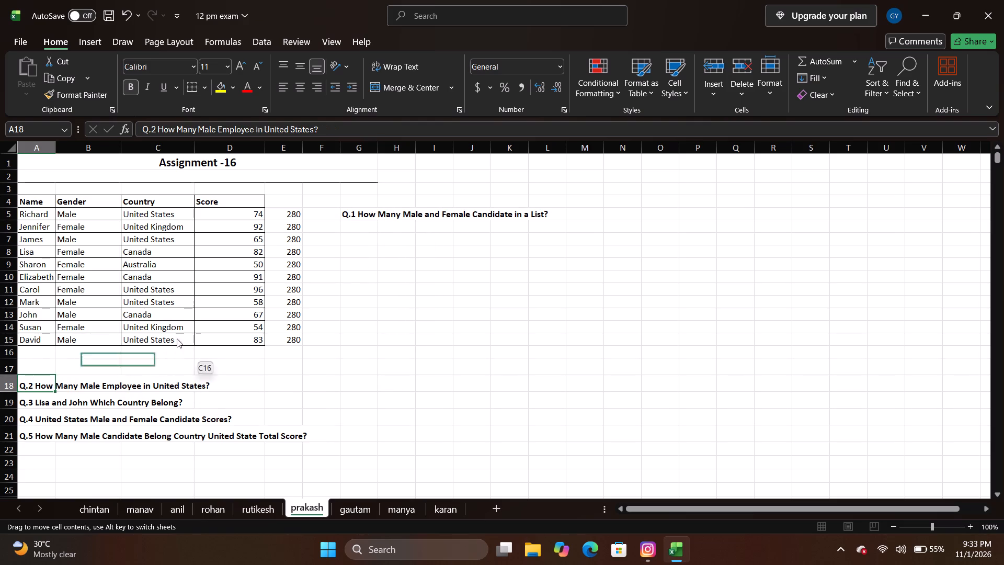
left_click_drag(177, 338, 370, 280)
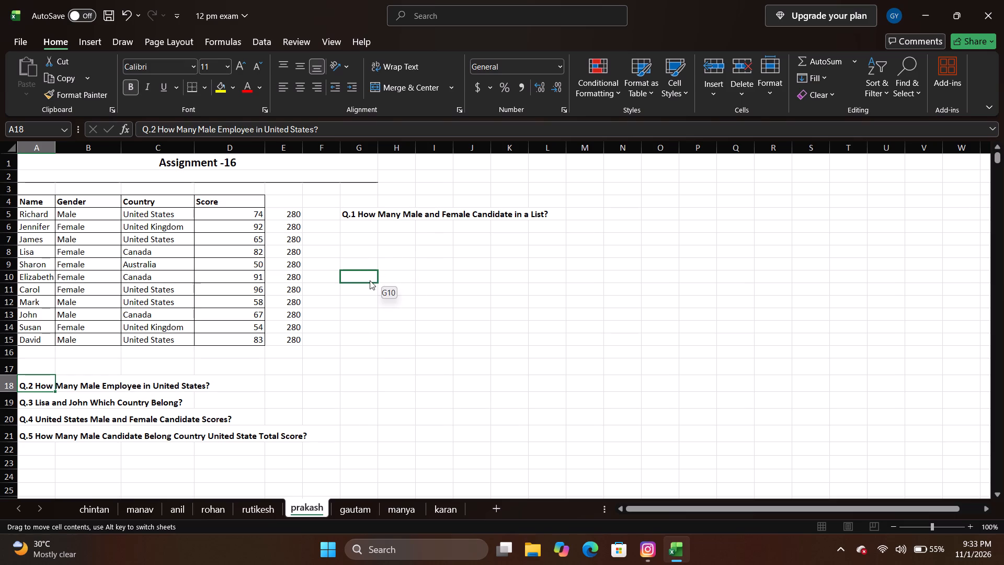
left_click_drag(370, 280, 367, 278)
left_click_drag(367, 278, 366, 279)
Move the Q.3 question about Lisa and John's country from A19 to G16.
left_click(49, 403)
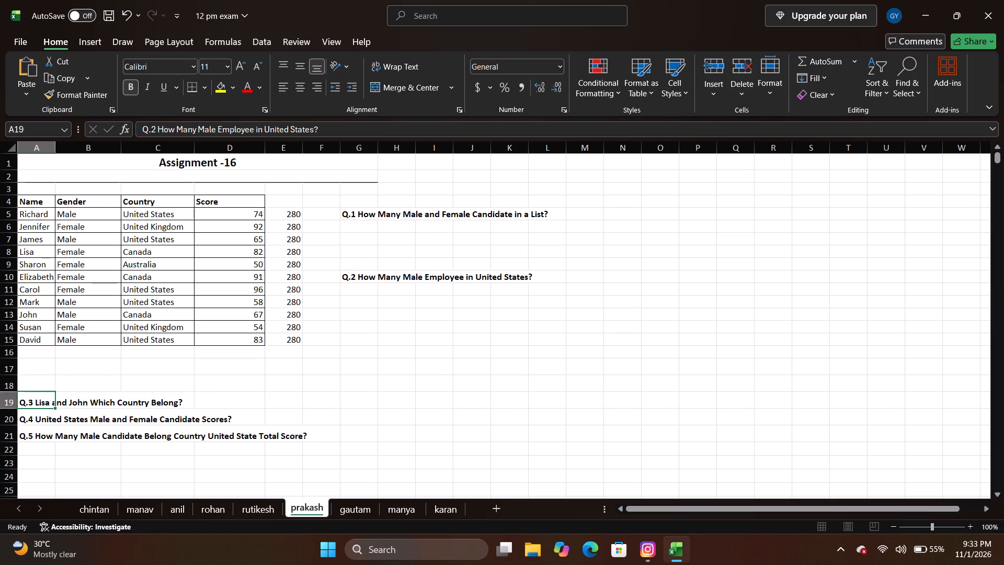
left_click_drag(25, 392, 374, 355)
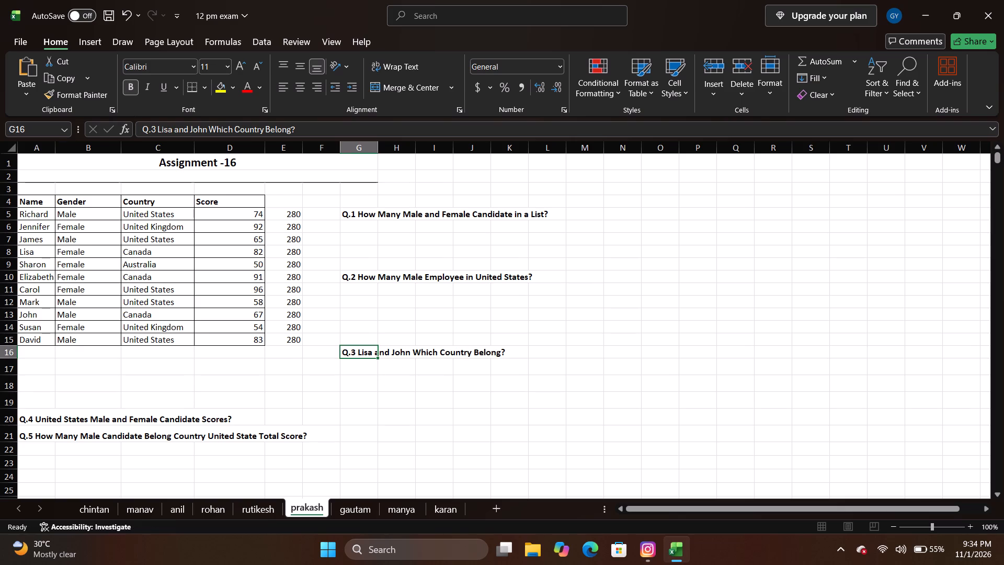
Move the Q.4 question on United States candidate scores from A20 up to A17.
left_click(40, 424)
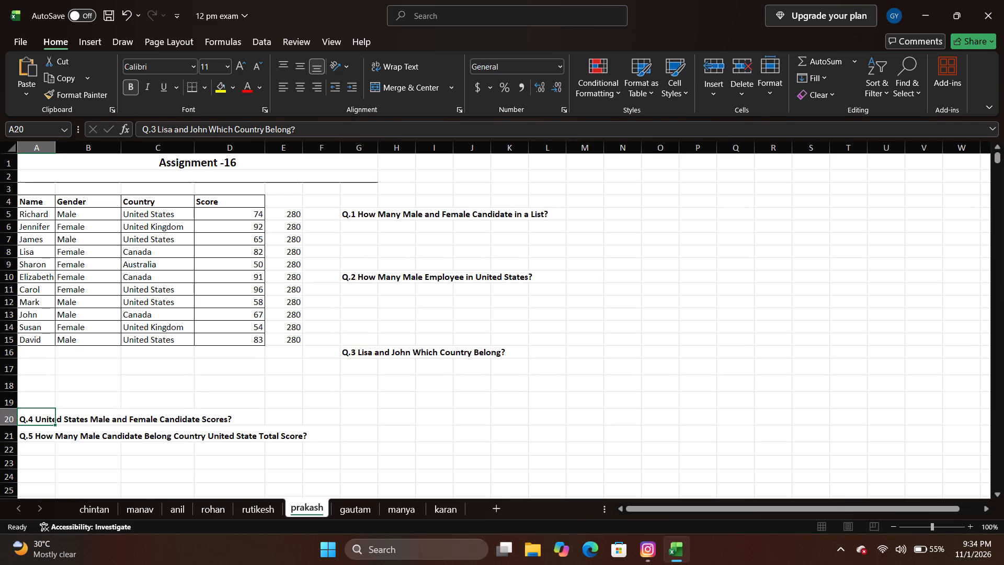
left_click_drag(32, 408, 32, 379)
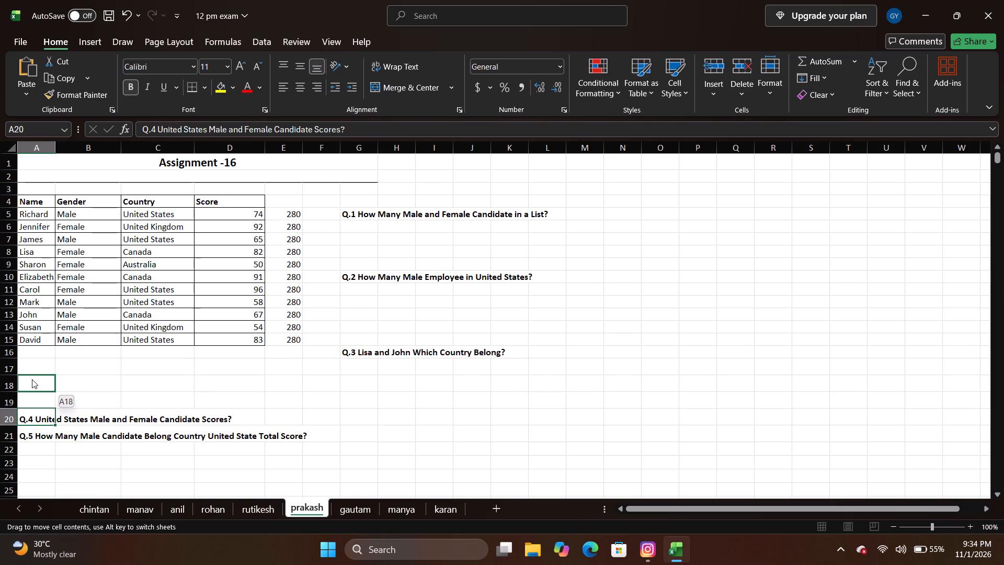
left_click_drag(32, 379, 32, 374)
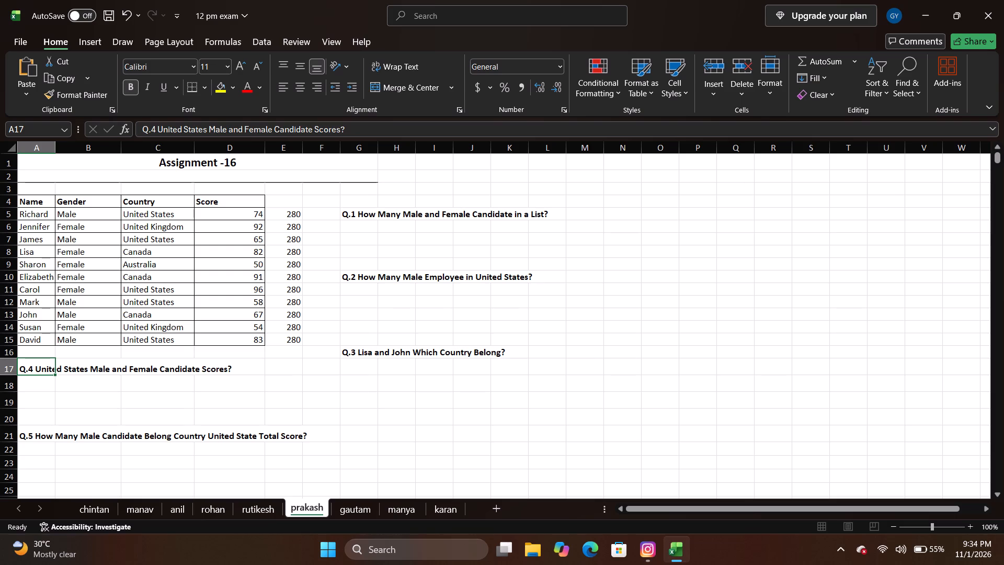
Enter =COUNTA(B5:B14) in G6 under Q.1 to count the entries in the Gender column.
left_click(362, 226)
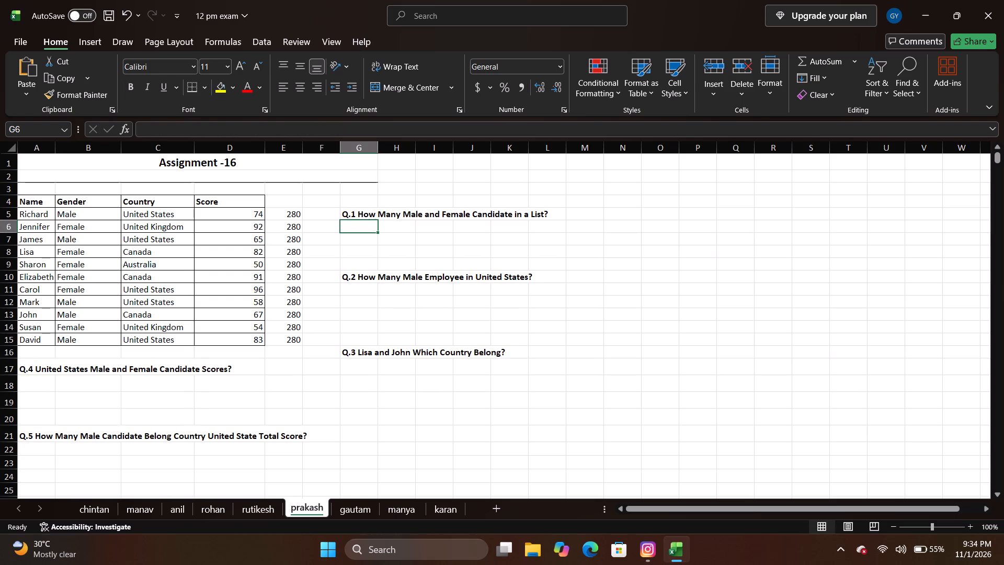
key("equal")
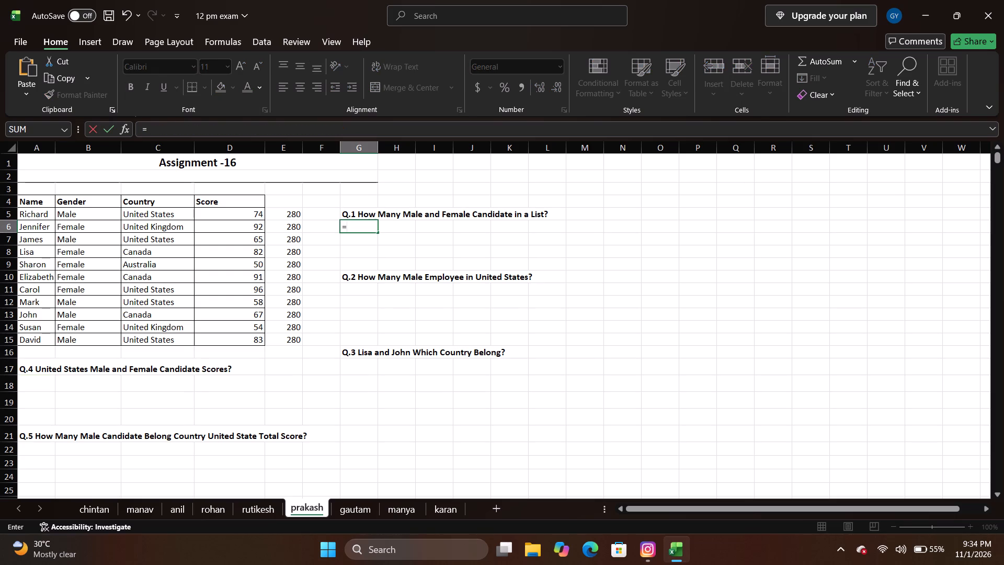
type("count")
key("Down")
key("Tab")
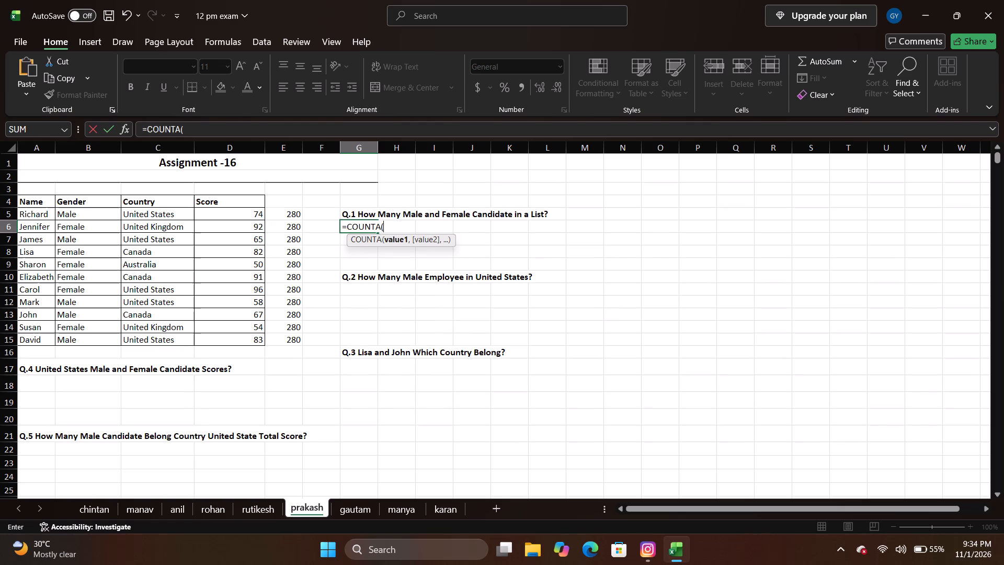
left_click_drag(70, 218, 72, 332)
key("Return")
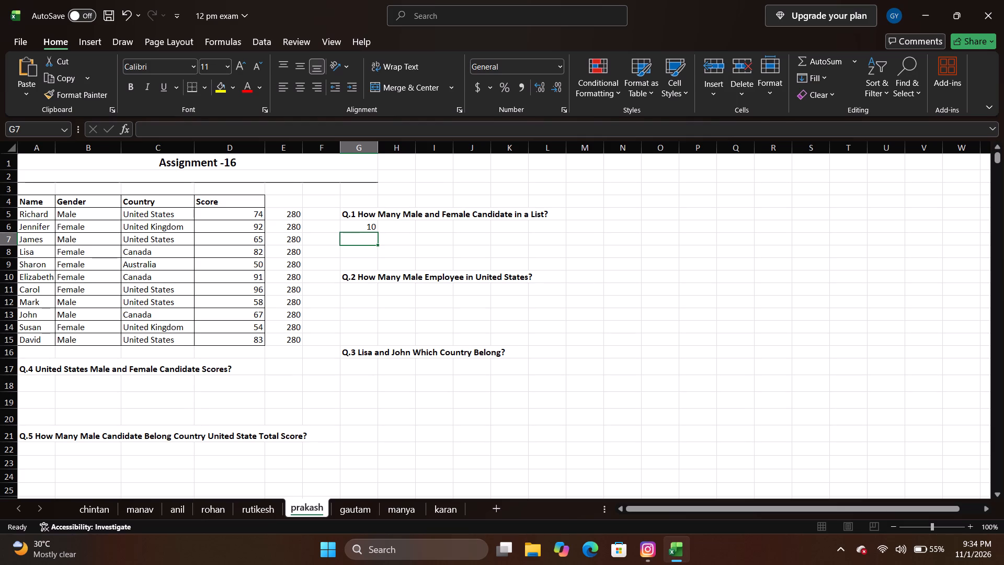
Extend the COUNTA range in G6 to B5:B15 so it includes the last candidate row.
left_click(356, 229)
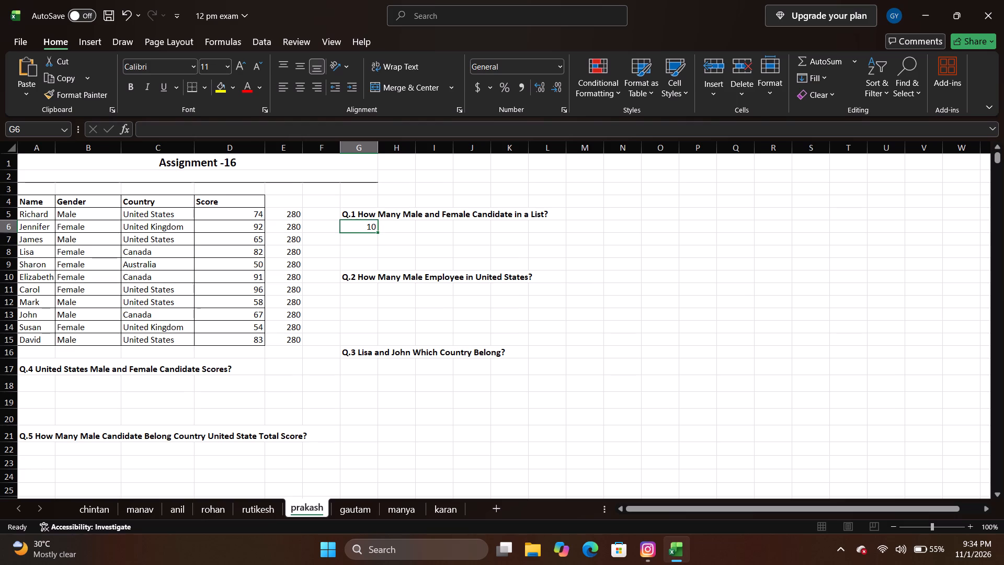
double_click(356, 229)
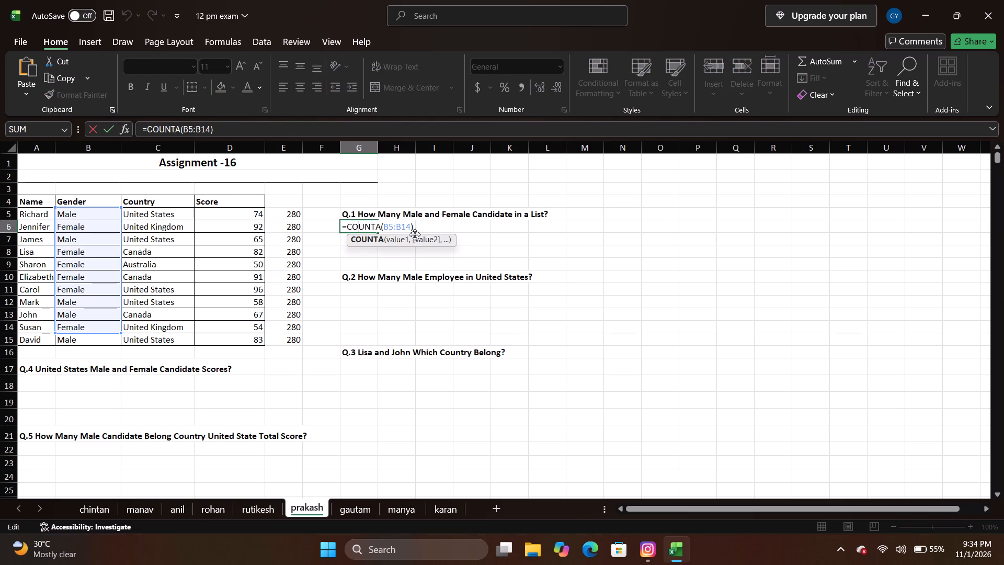
left_click(411, 229)
key("BackSpace")
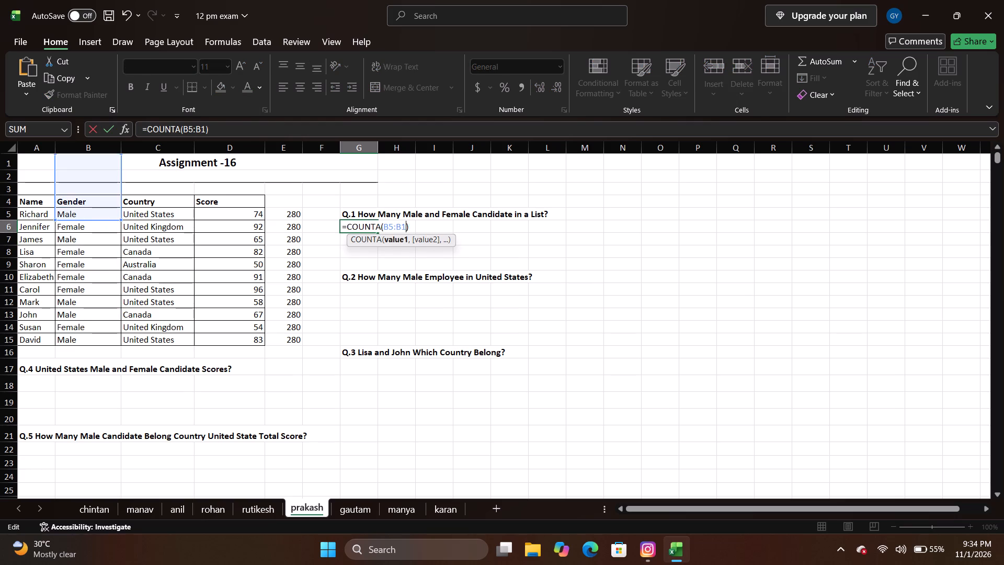
key("5")
key("Return")
Enter the label male in H6 and the label female in I6 under Q.1.
left_click(404, 227)
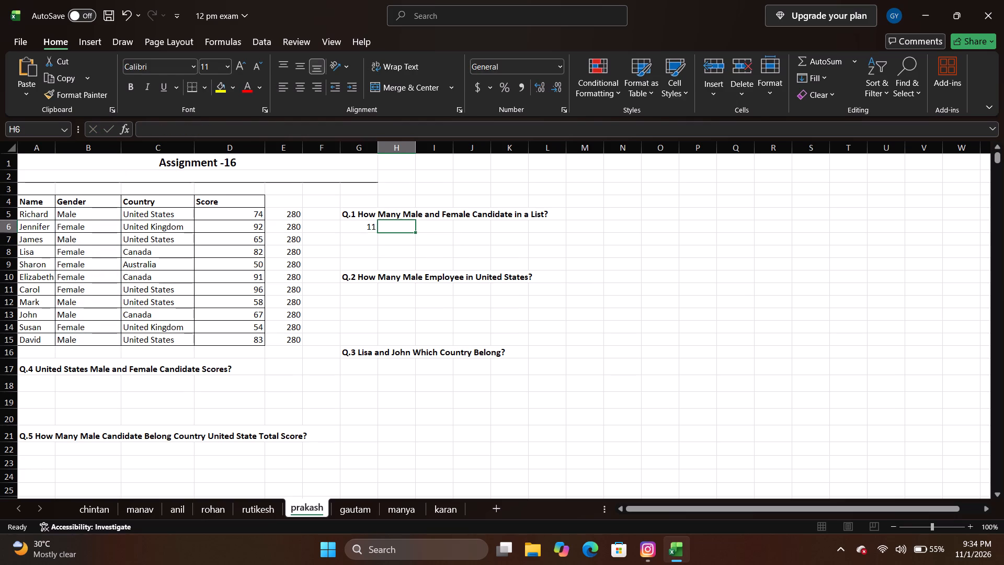
type("male")
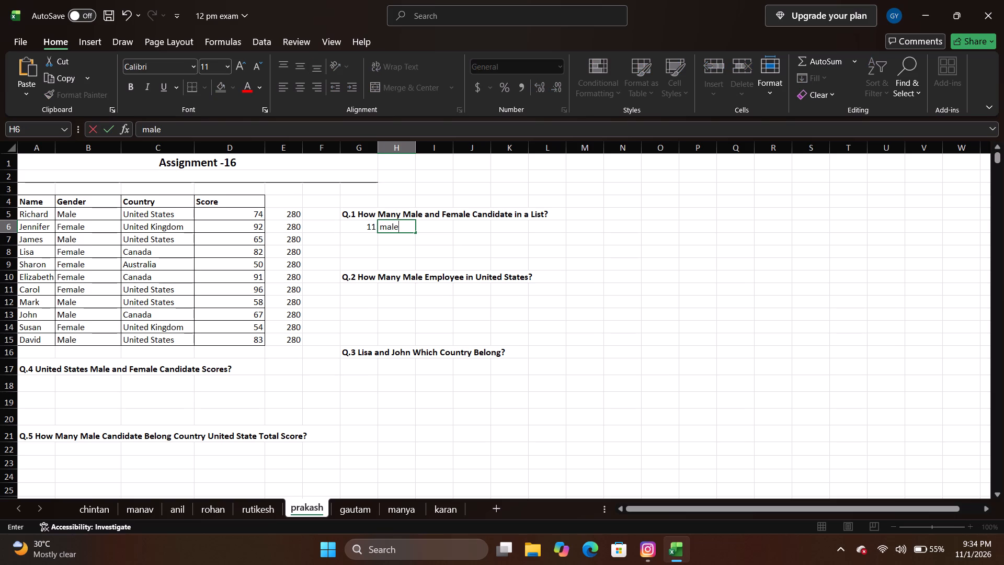
key("Right")
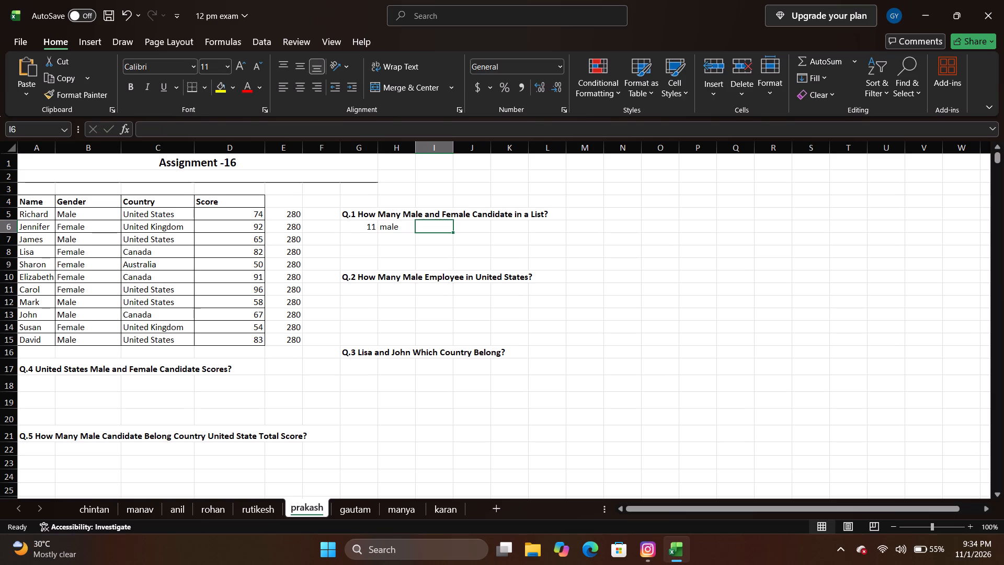
type("female")
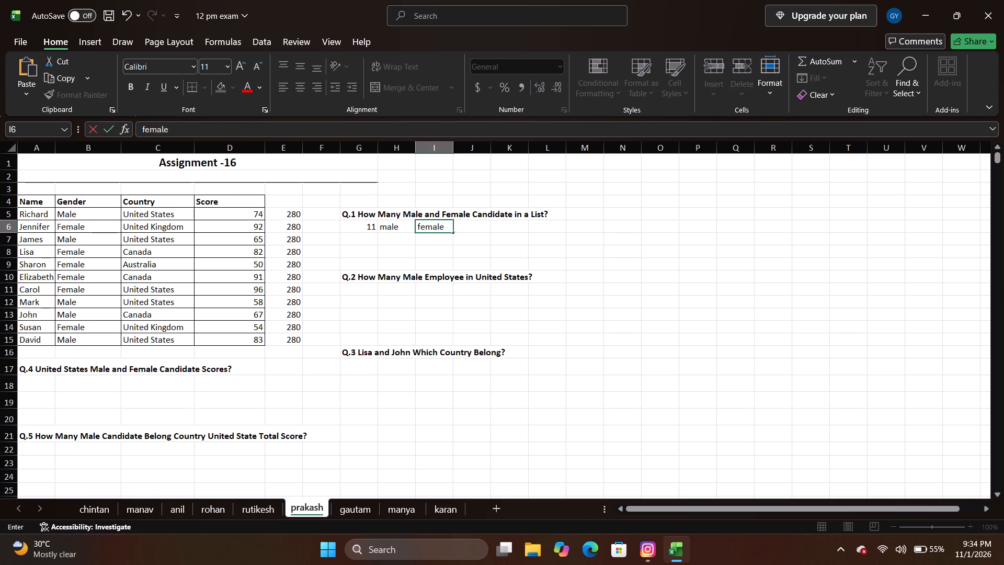
key("Down")
Enter =COUNTIF(B5:B15,H6) in H7 below the male label to count the male candidates.
key("Left")
key("equal")
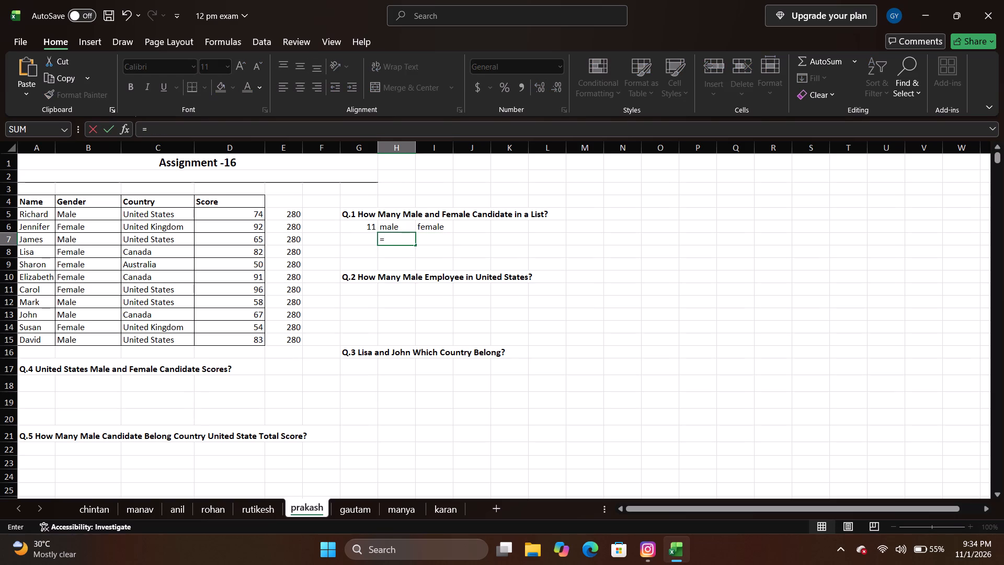
type("count")
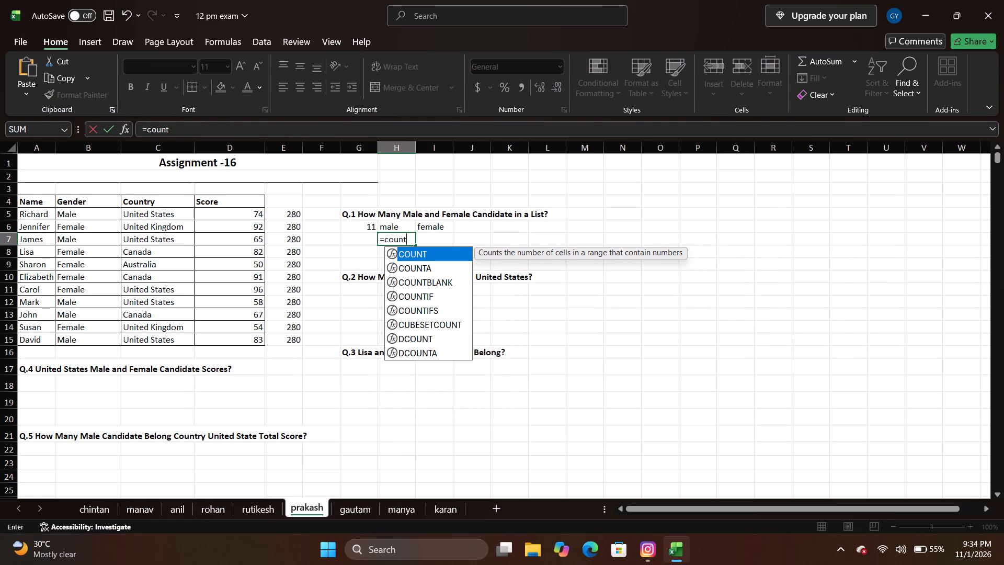
key("Down")
key("Down")
key("Down")
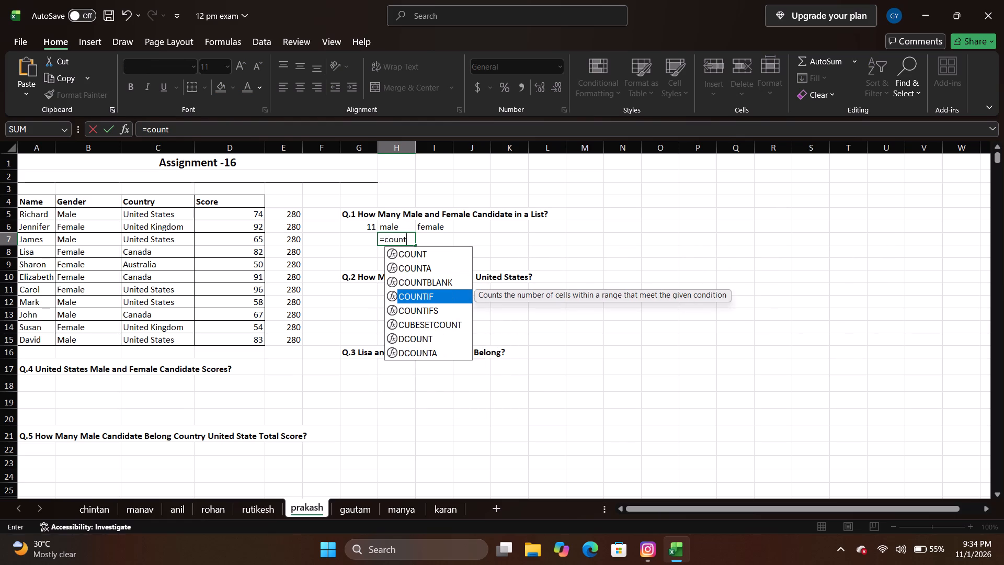
key("Return")
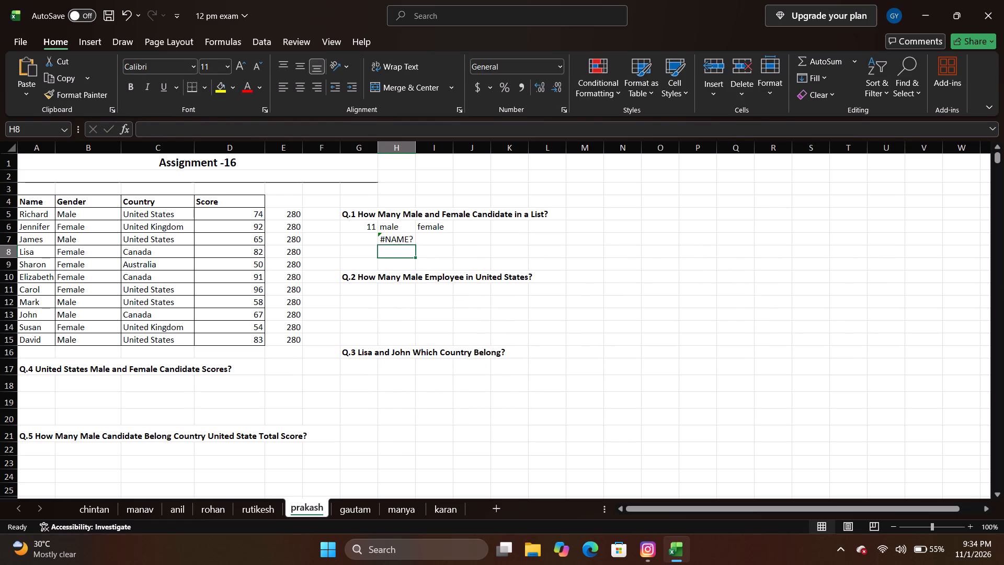
double_click(401, 234)
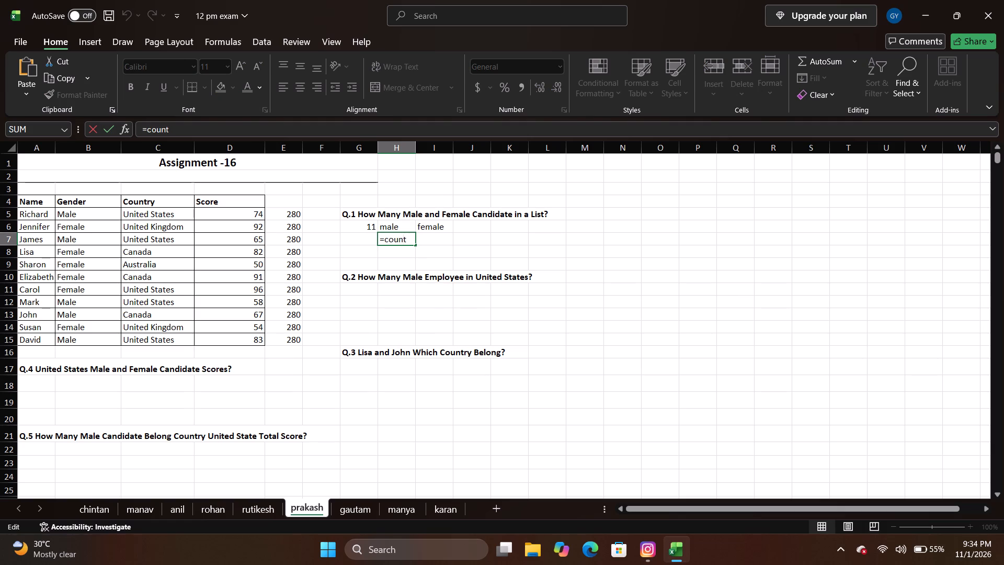
left_click(406, 236)
key("i")
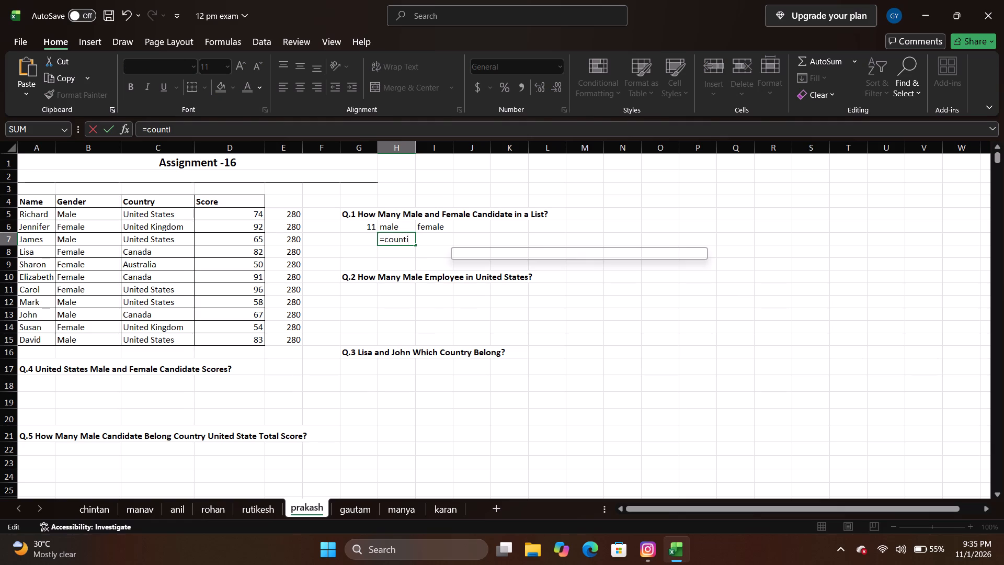
key("Tab")
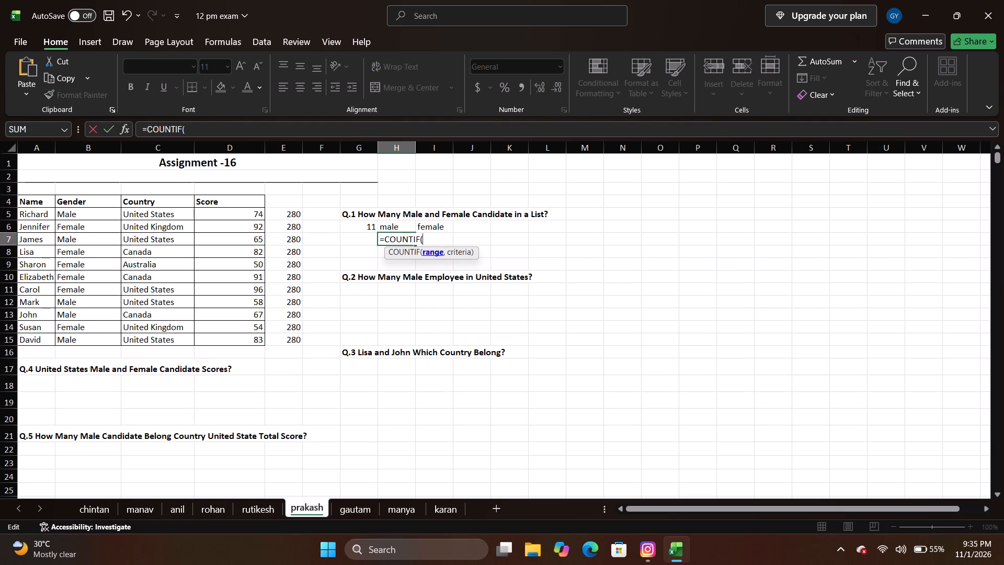
left_click_drag(93, 211, 89, 318)
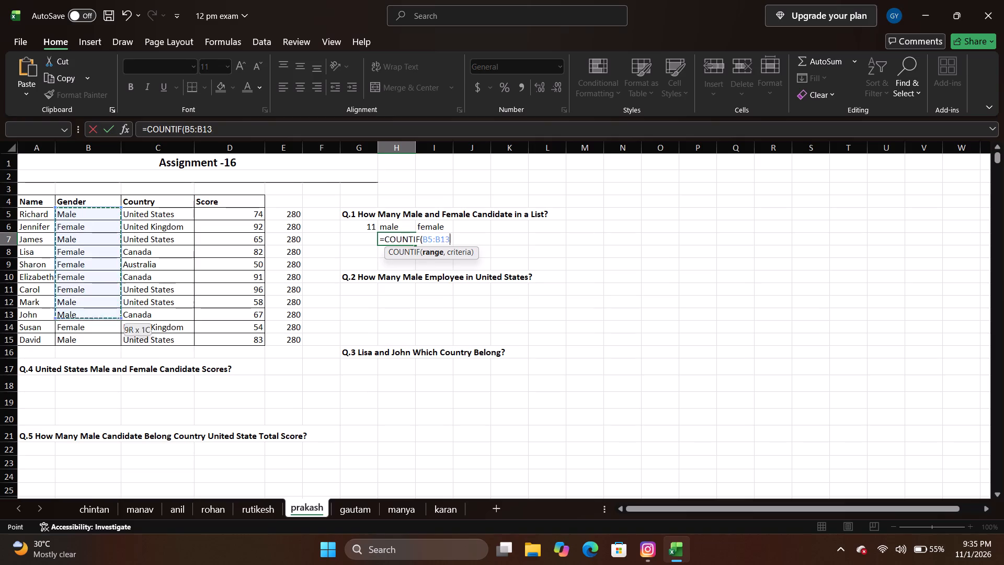
left_click_drag(89, 318, 90, 336)
key("comma")
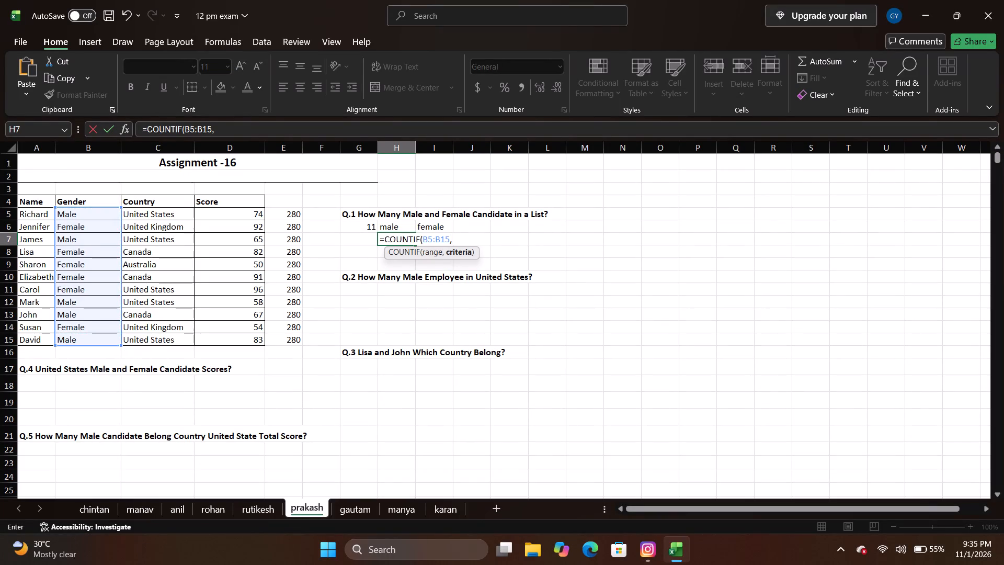
left_click(385, 223)
key("shift+parenright")
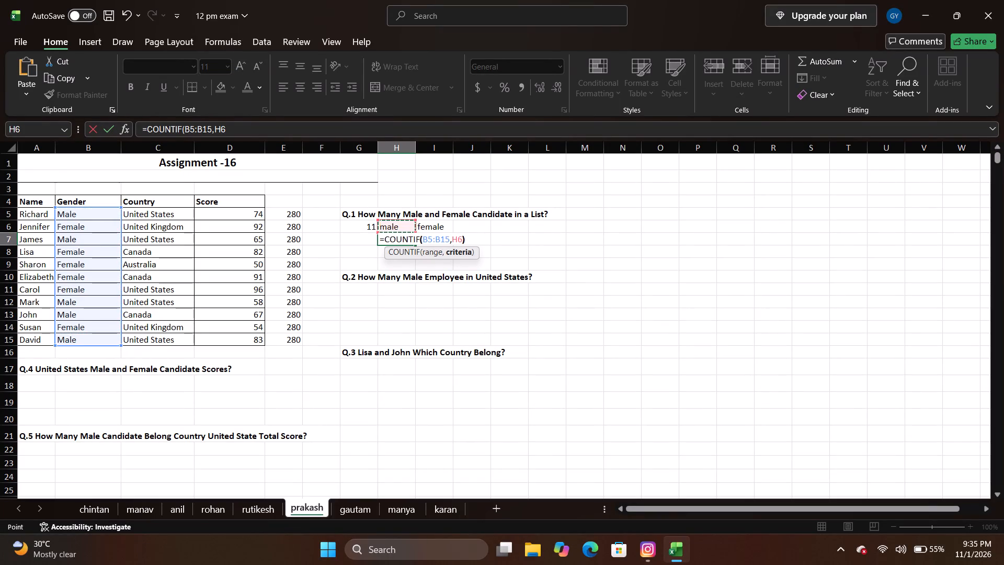
key("Return")
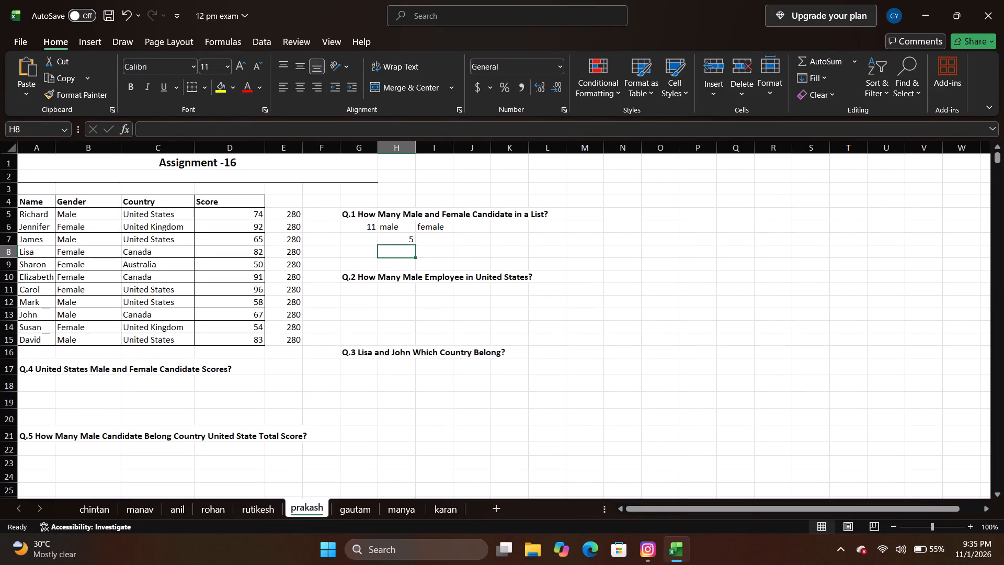
Enter a COUNTIF formula in I7 over B5:B15 with B6 as the criterion to count the female candidates.
left_click(435, 239)
key("equal")
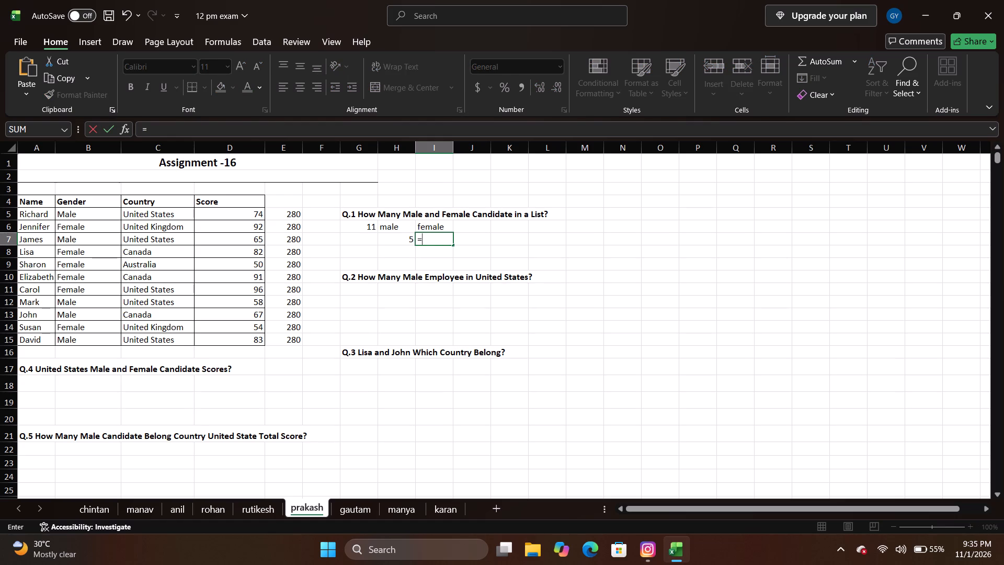
type("count")
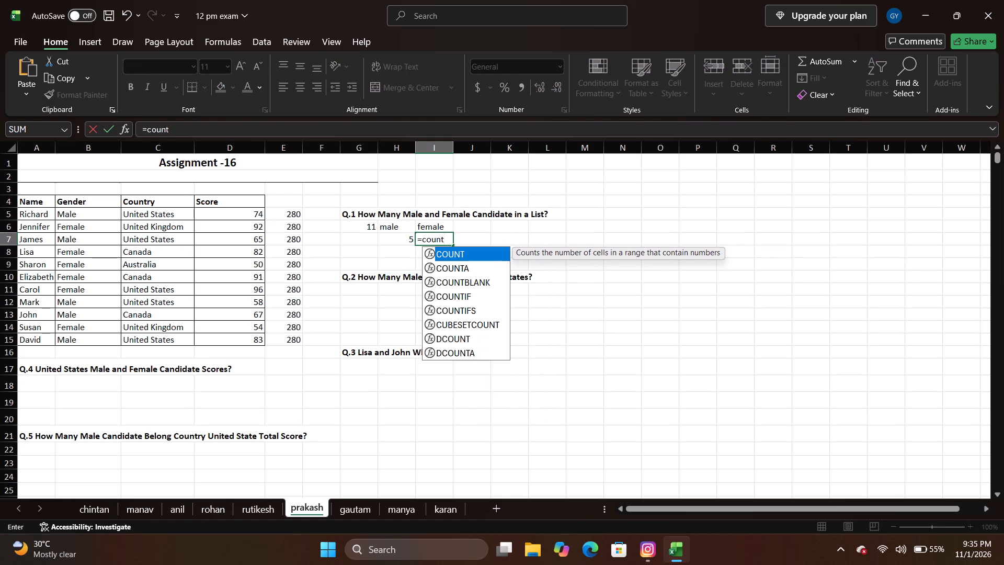
key("Down")
key("Down")
key("Down")
key("Tab")
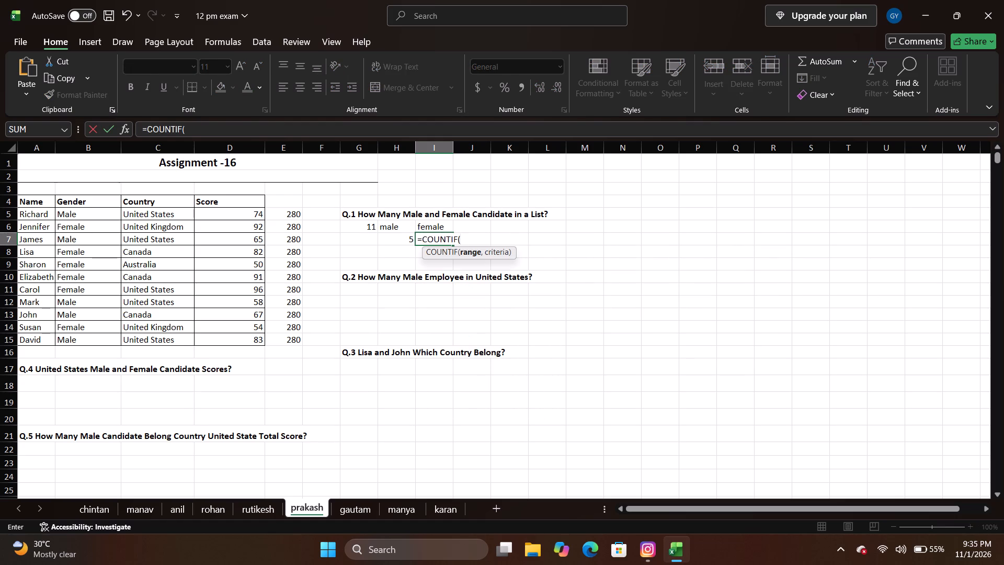
left_click_drag(92, 212, 111, 336)
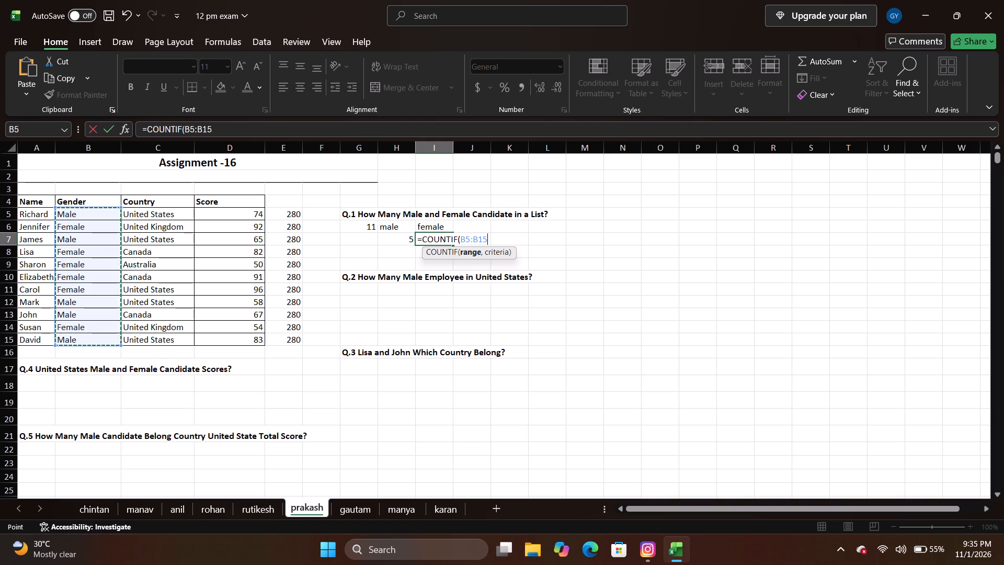
key("comma")
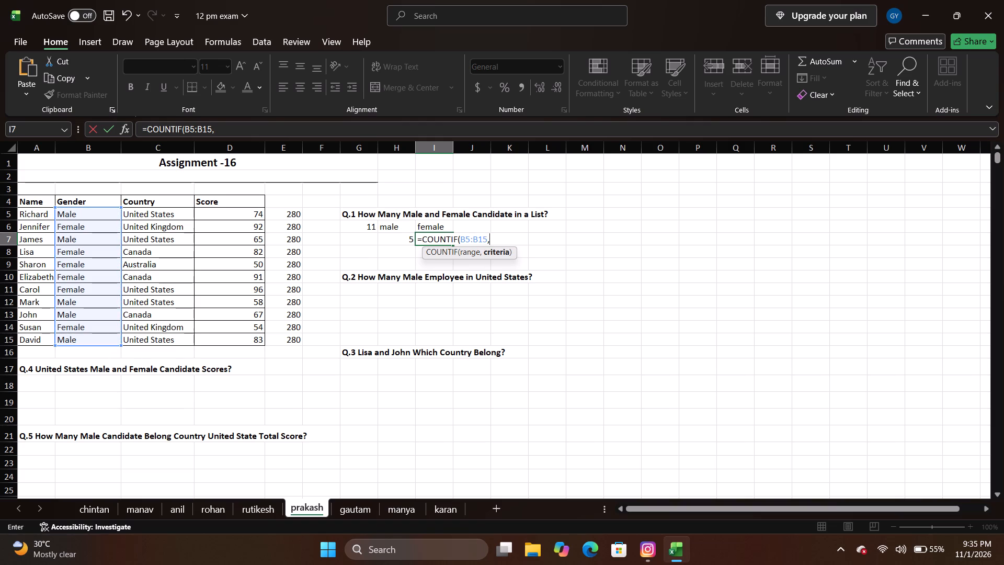
left_click(92, 227)
key("Return")
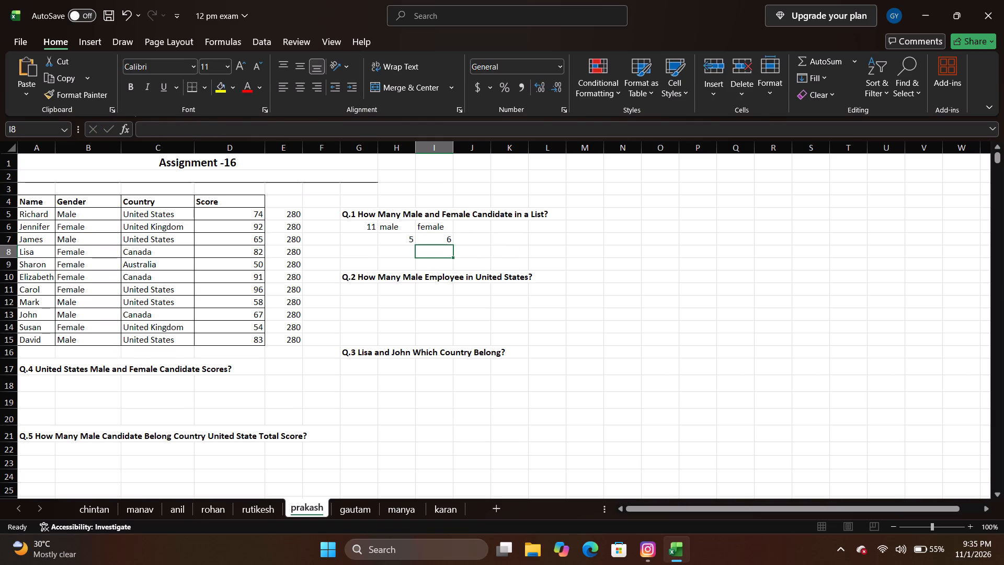
Begin a counting formula in G11 under Q.2 with =counti.
left_click(363, 296)
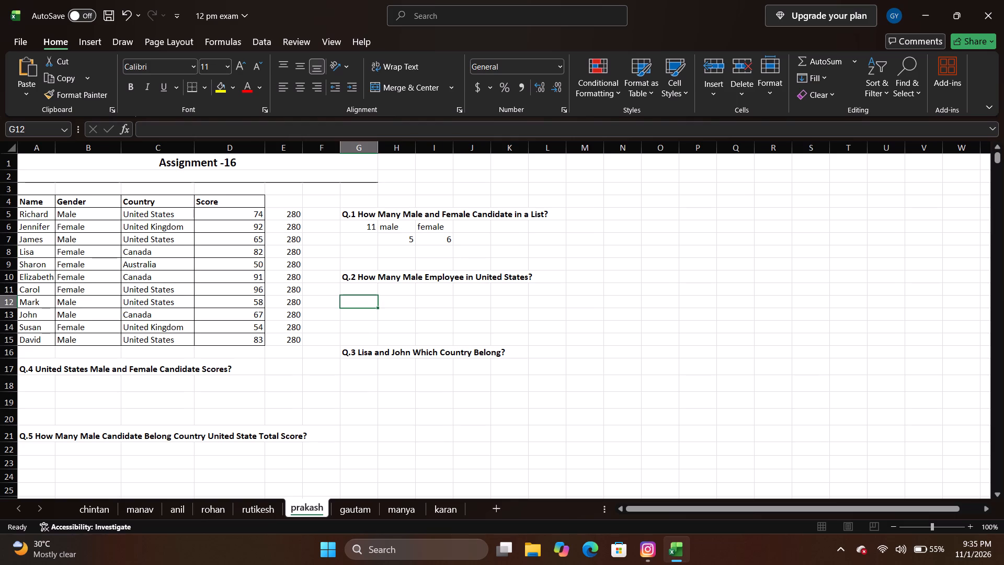
left_click(365, 291)
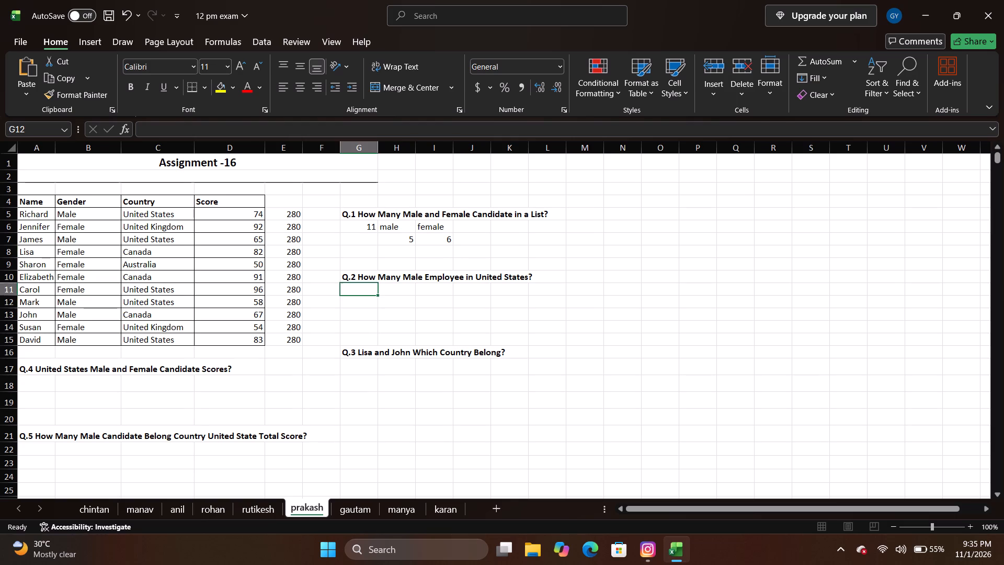
type("=count")
key("i")
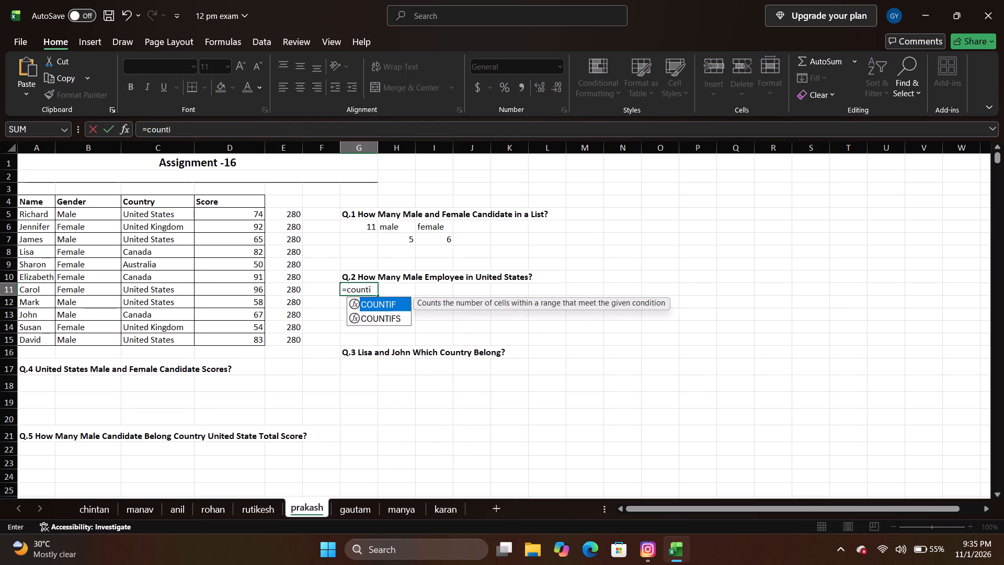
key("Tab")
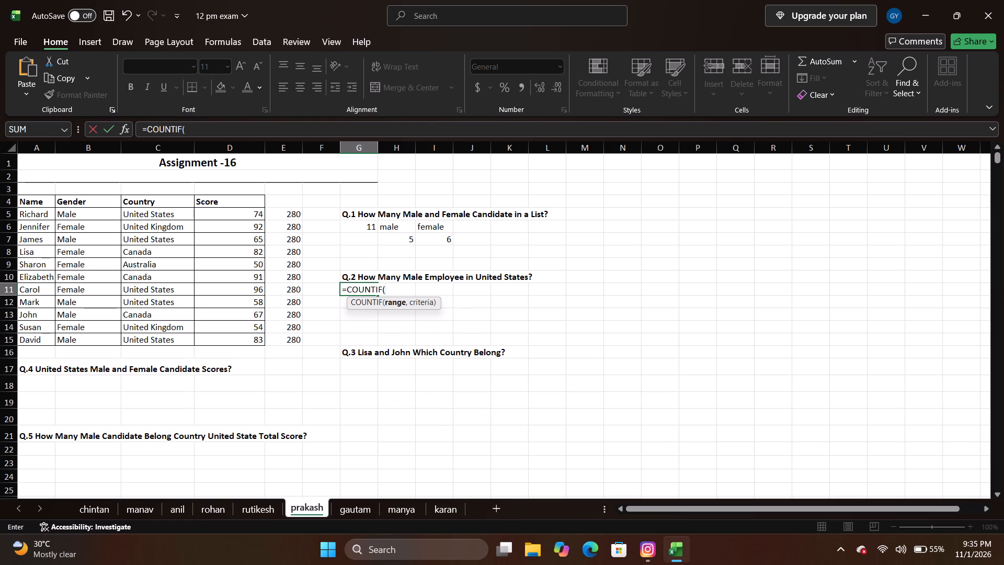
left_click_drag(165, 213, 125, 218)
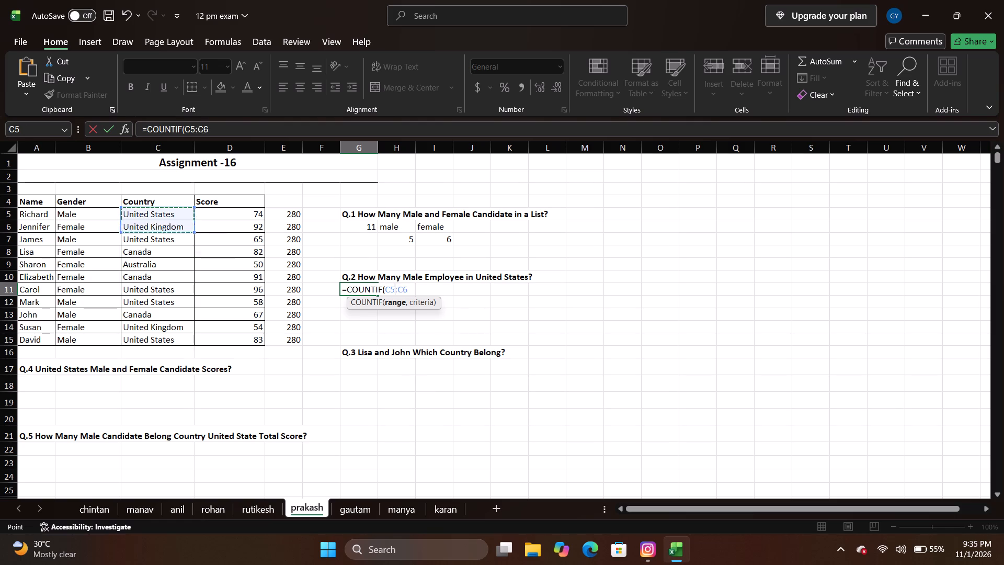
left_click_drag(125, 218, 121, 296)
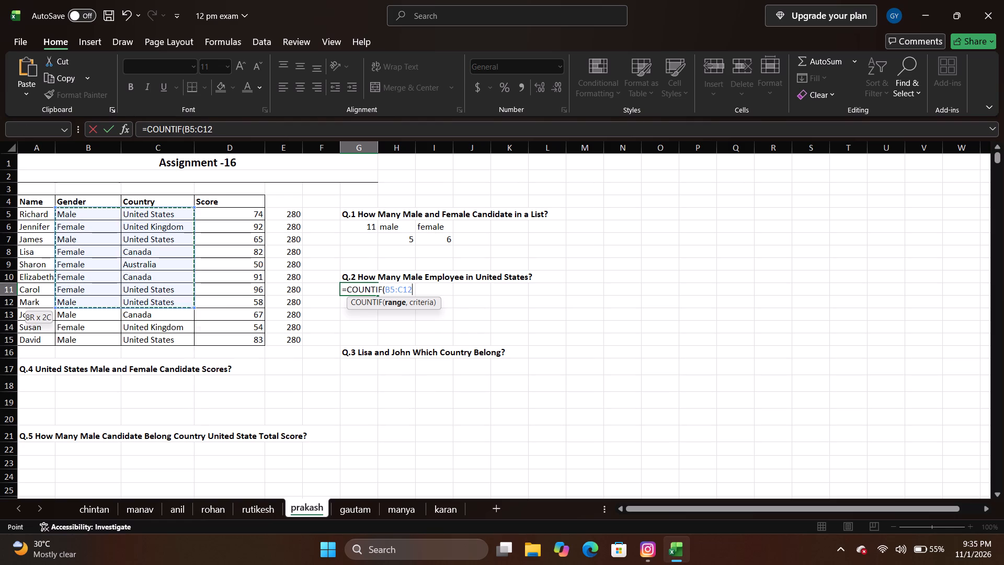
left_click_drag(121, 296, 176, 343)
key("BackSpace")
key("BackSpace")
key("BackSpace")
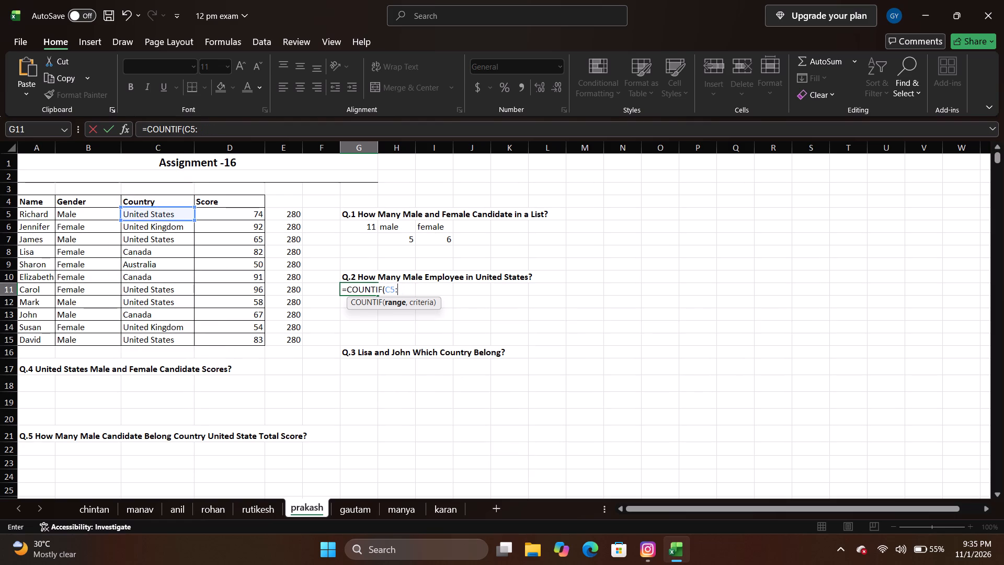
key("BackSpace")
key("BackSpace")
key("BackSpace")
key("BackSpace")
Complete G11 as =COUNTIFS(B5:B15,B5,C5:C15,C5) to count the male employees in the United States.
key("Down")
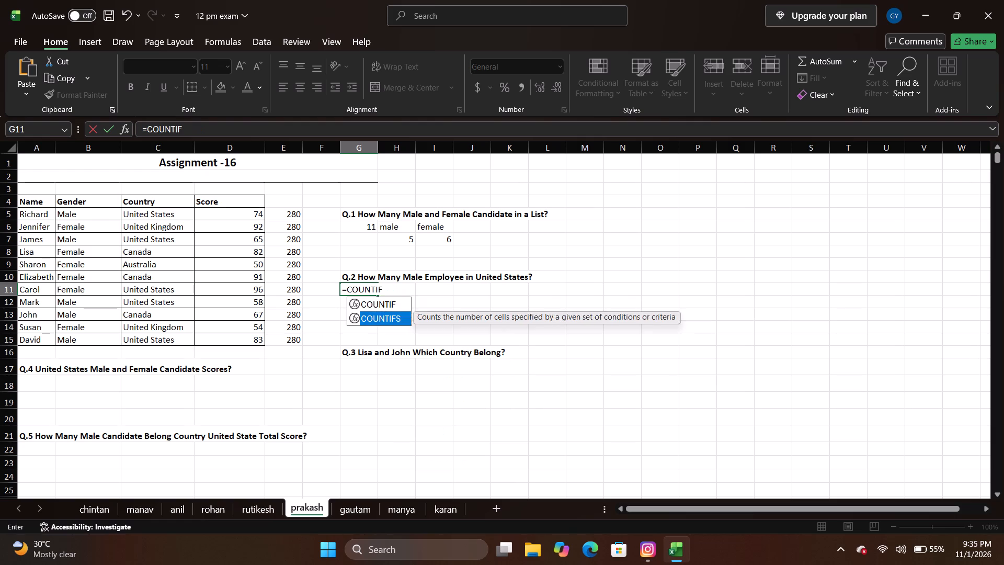
key("Tab")
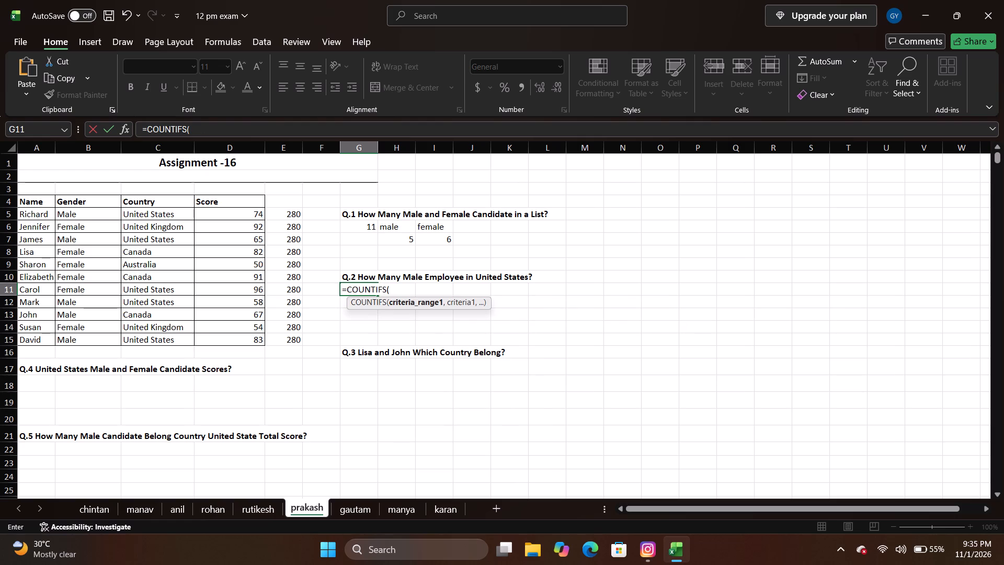
left_click_drag(88, 214, 104, 347)
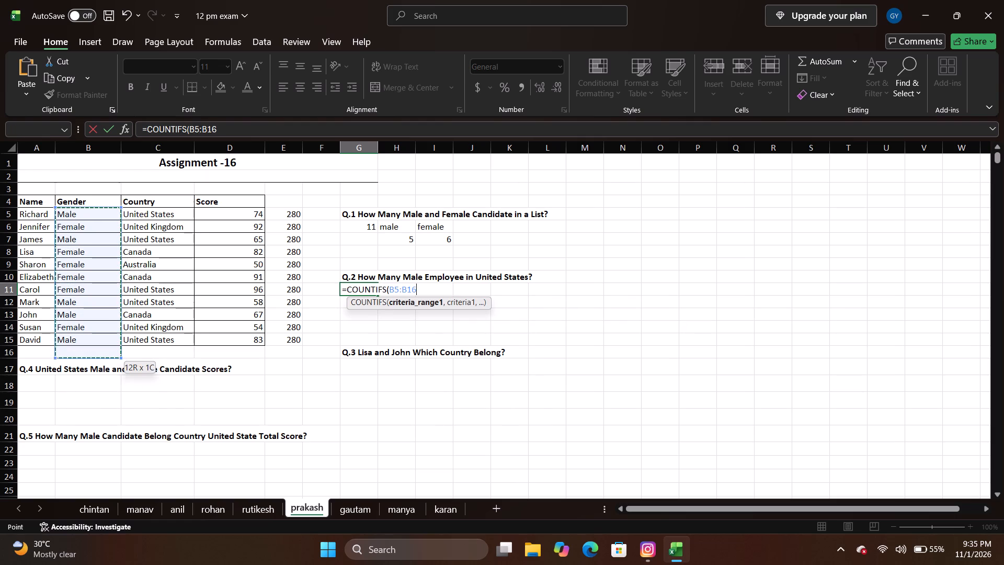
left_click_drag(104, 347, 101, 337)
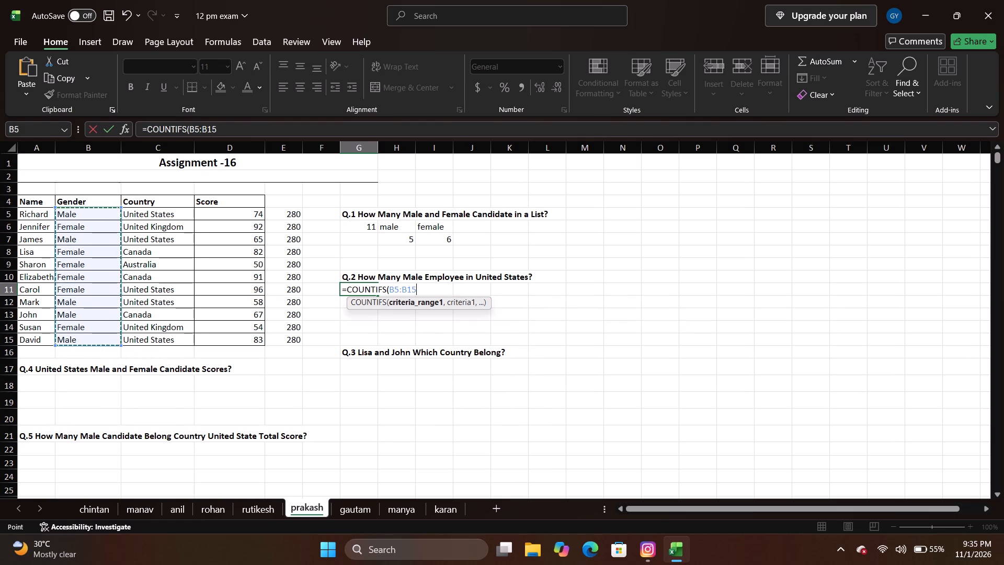
key("comma")
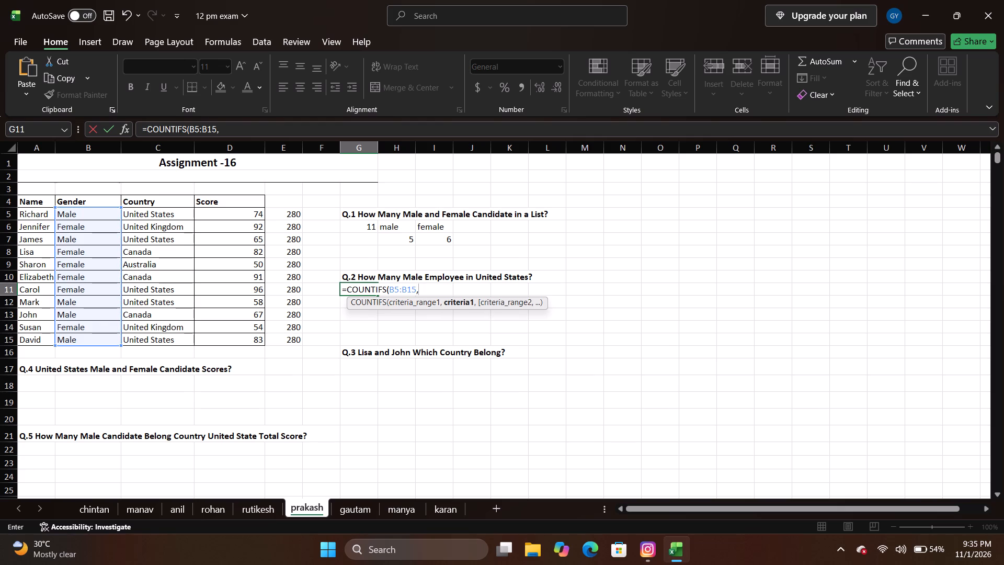
left_click(80, 216)
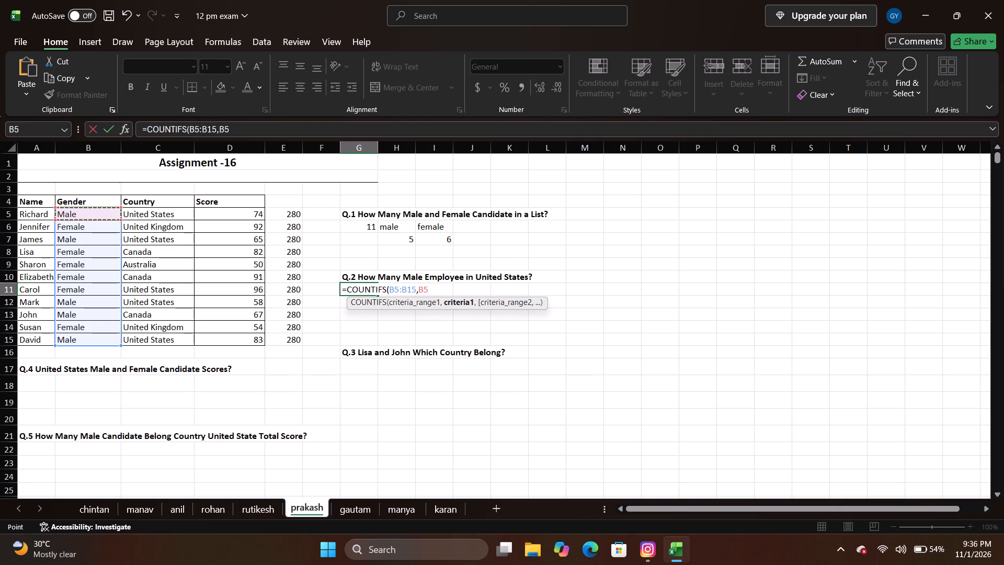
key("comma")
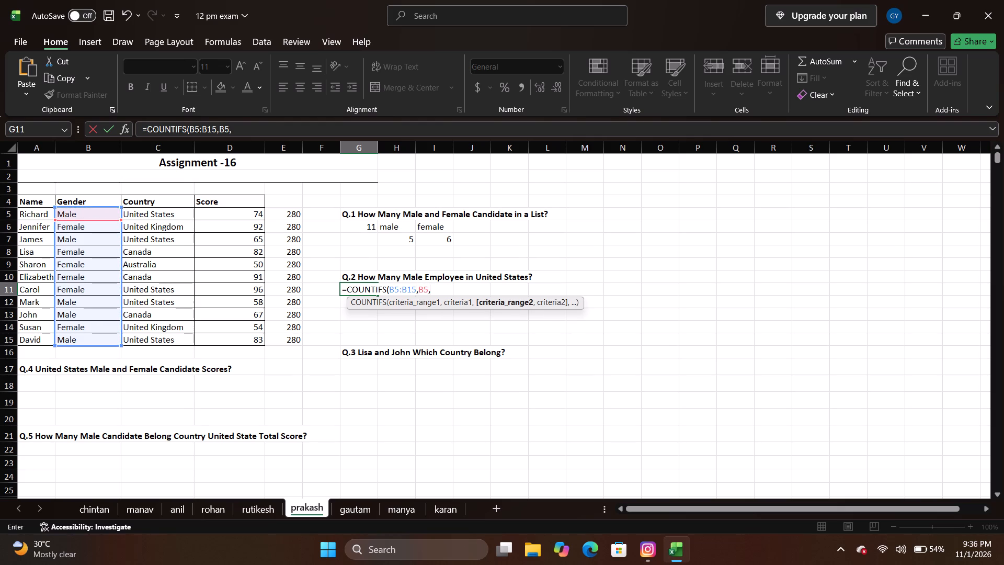
left_click_drag(158, 210, 154, 320)
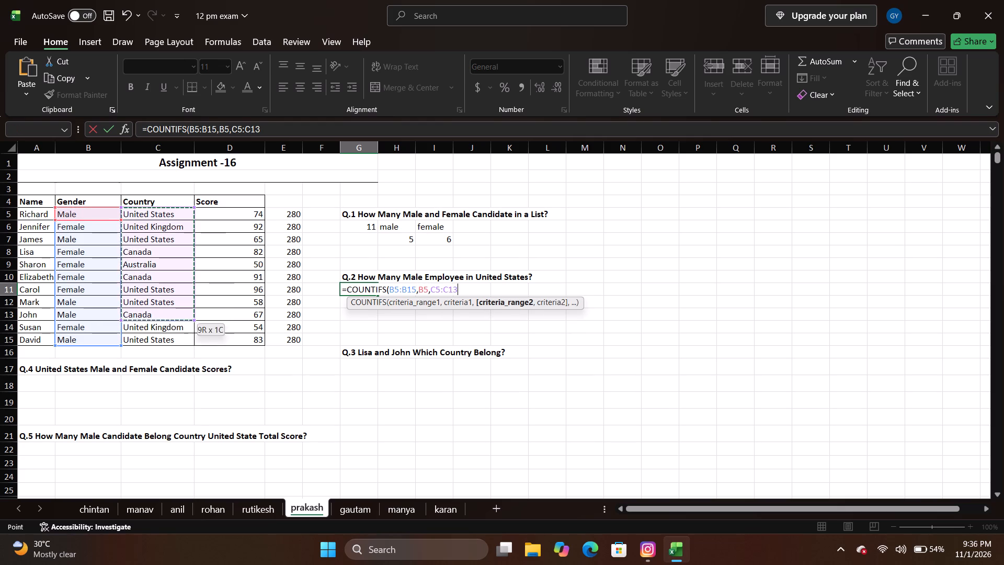
left_click_drag(154, 320, 152, 334)
key("comma")
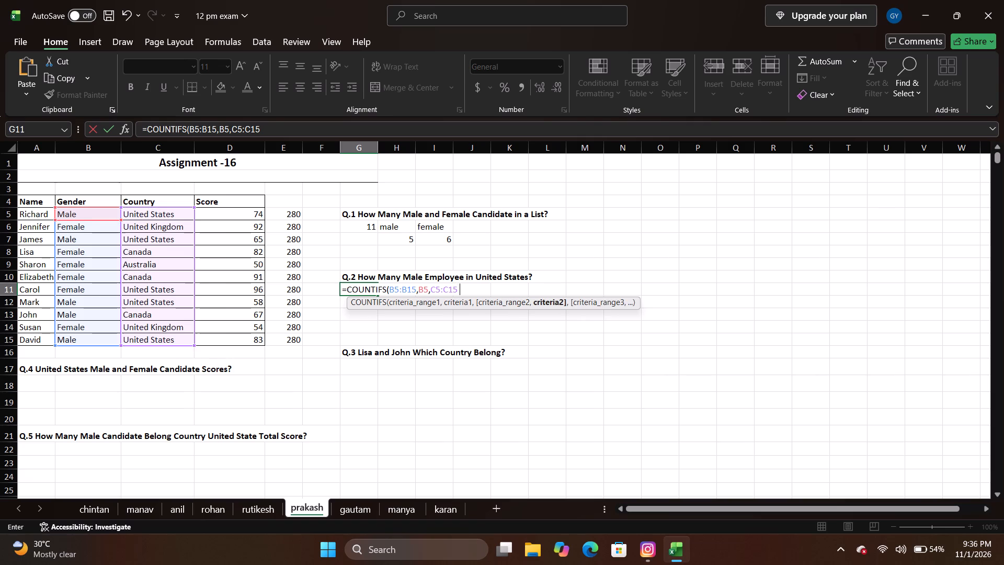
left_click(151, 213)
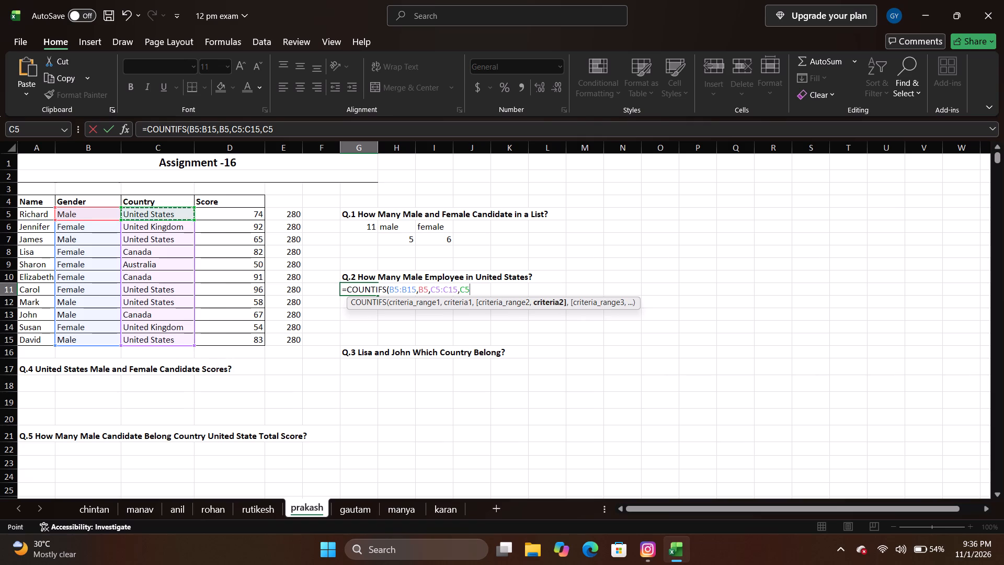
key("Return")
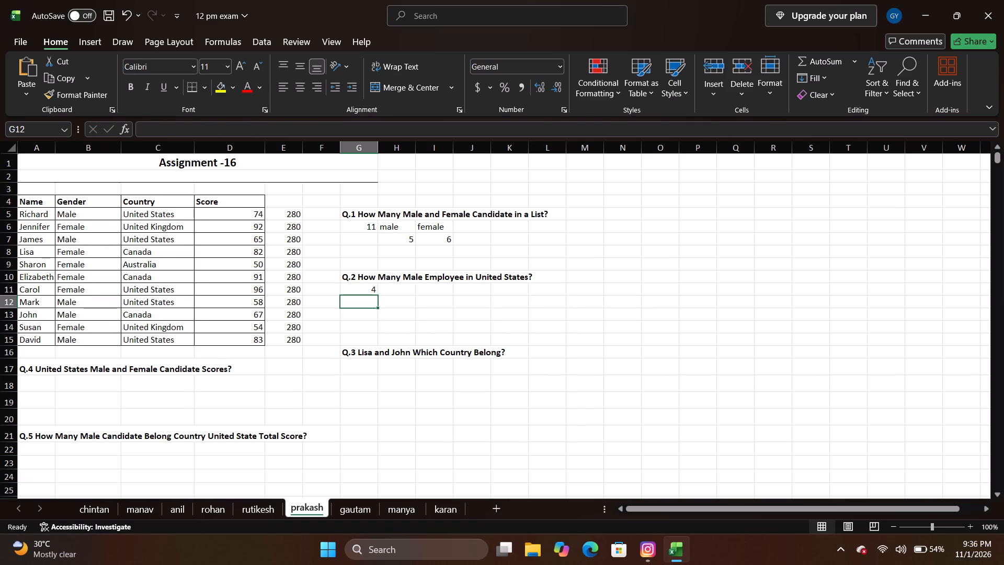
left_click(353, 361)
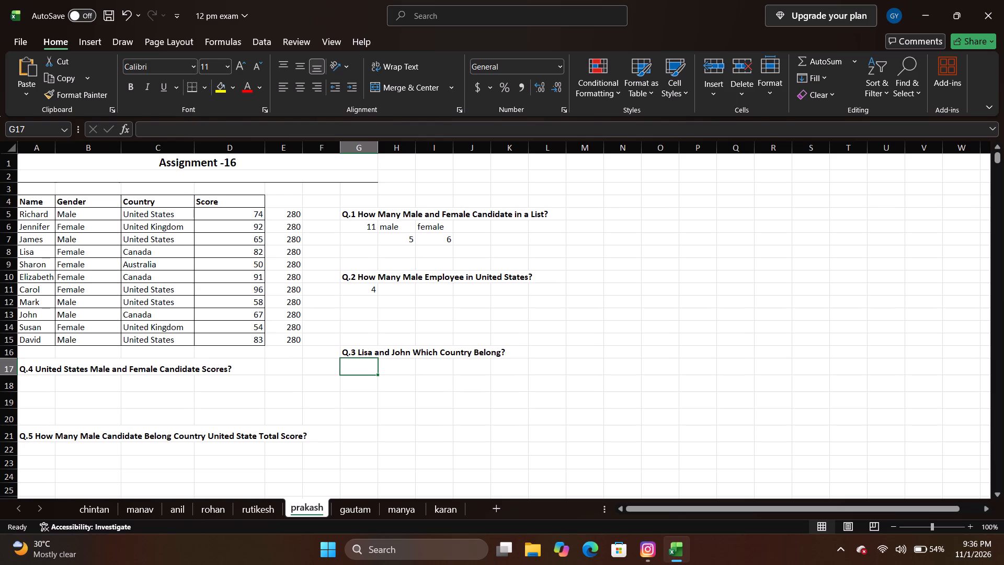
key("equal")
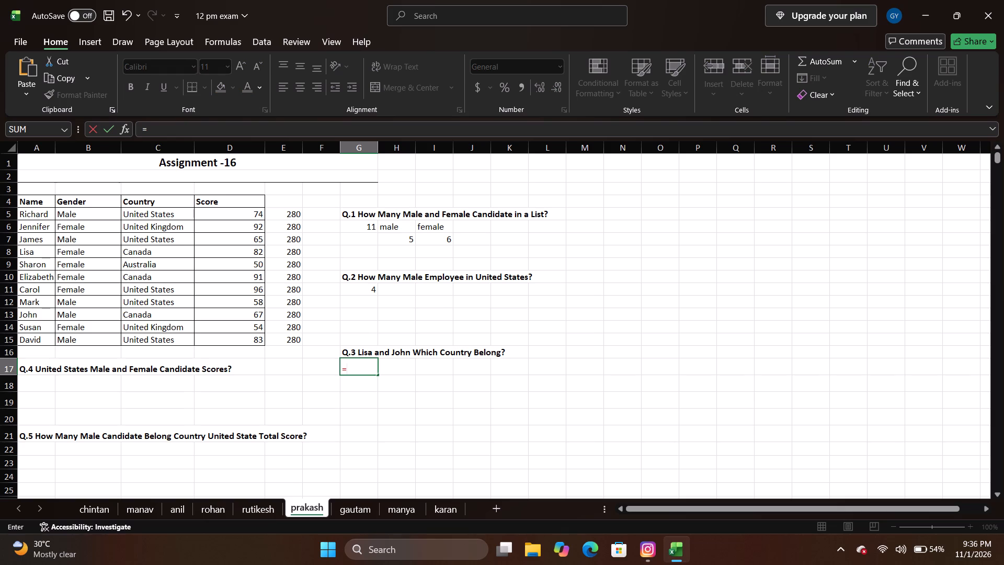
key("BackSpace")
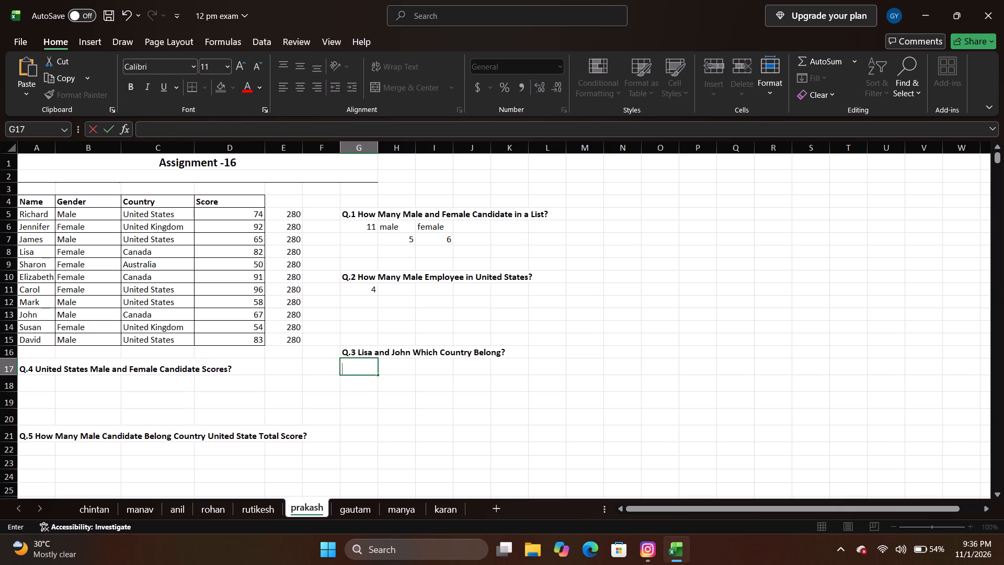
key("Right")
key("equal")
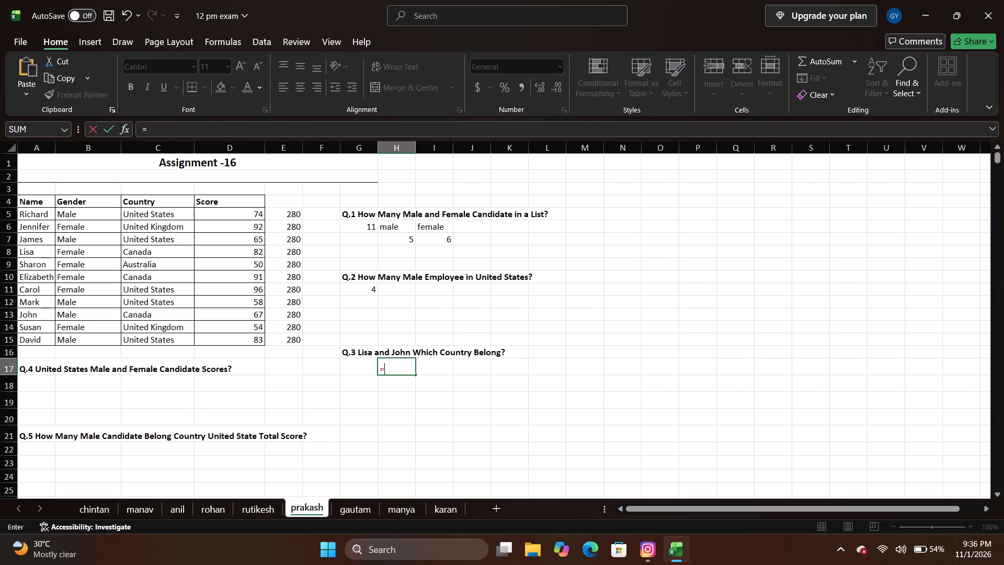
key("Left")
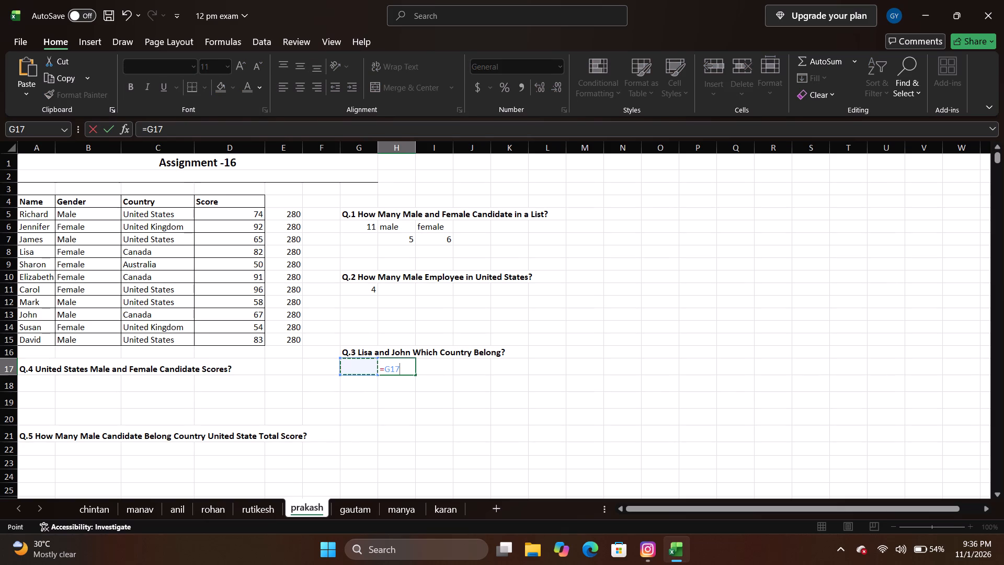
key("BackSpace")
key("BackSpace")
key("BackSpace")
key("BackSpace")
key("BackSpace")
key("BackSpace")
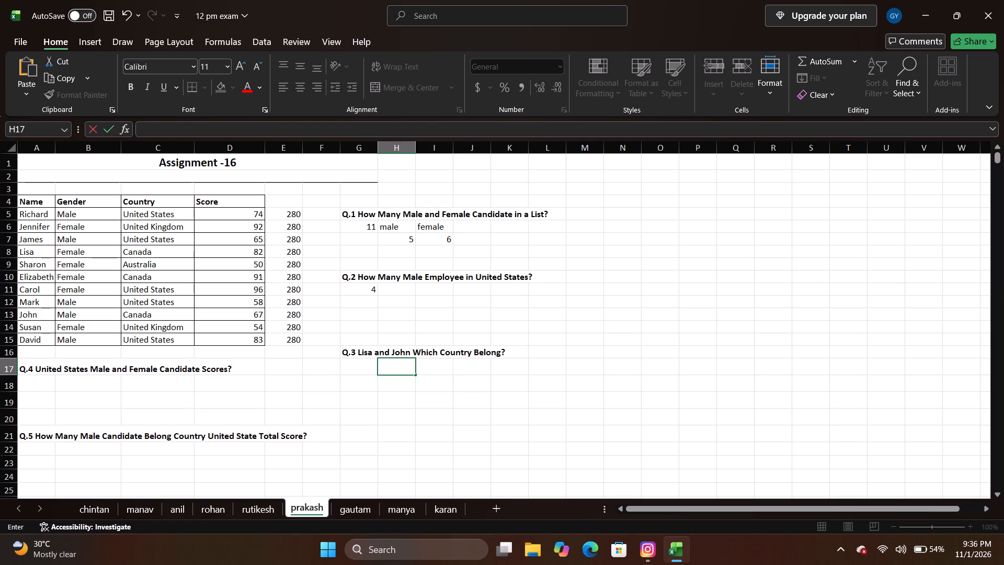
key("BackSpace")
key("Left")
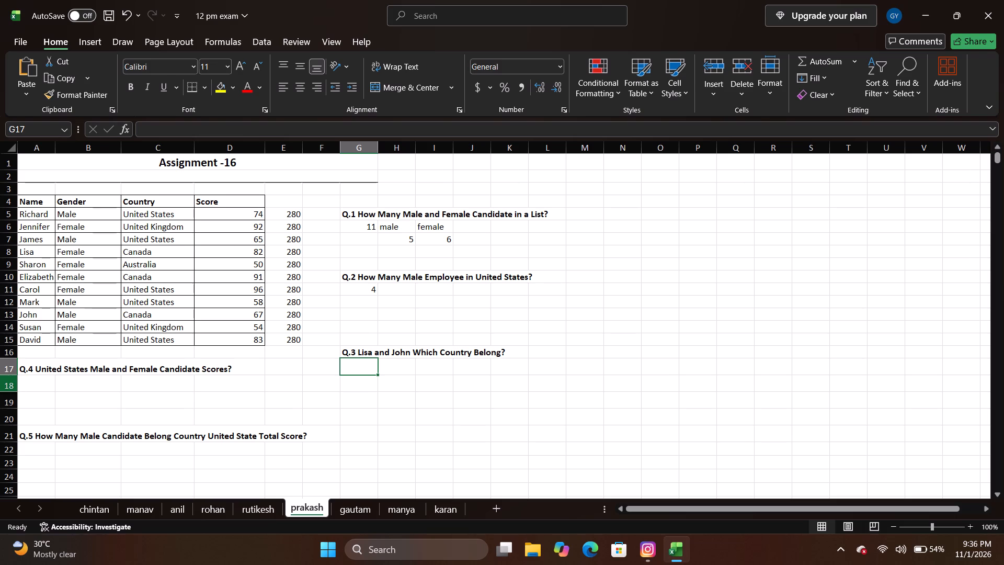
Begin a formula in A18 under Q.4.
left_click(38, 381)
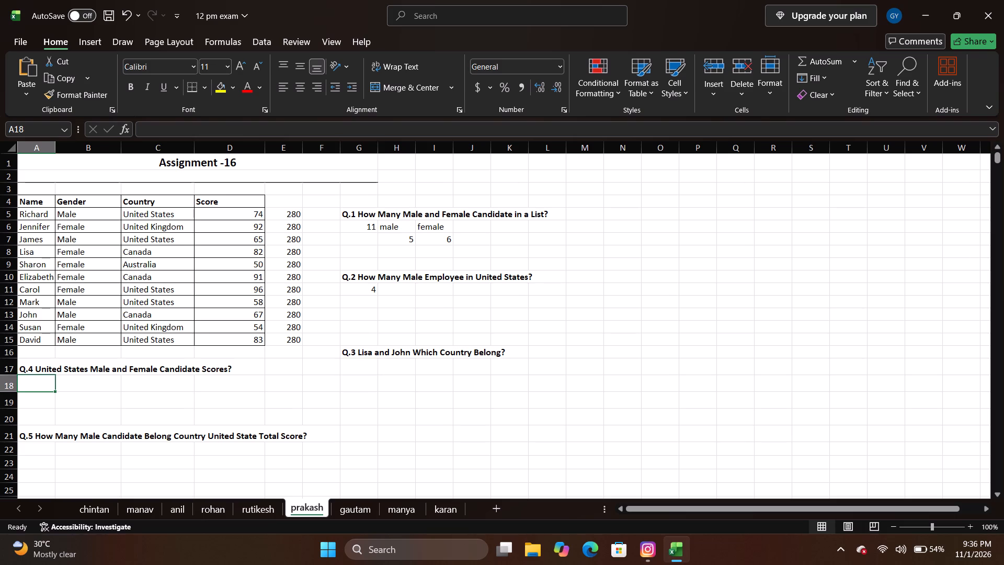
key("equal")
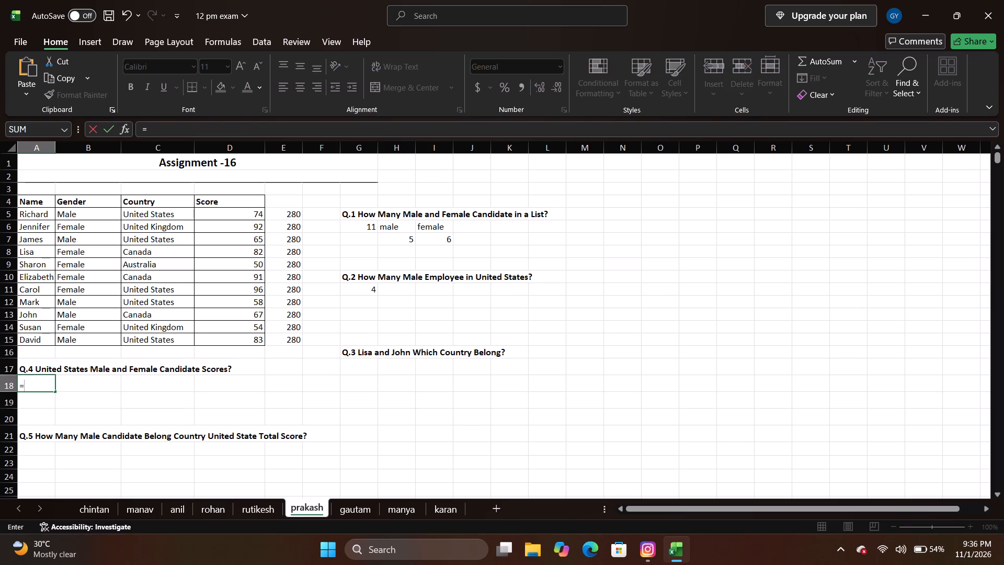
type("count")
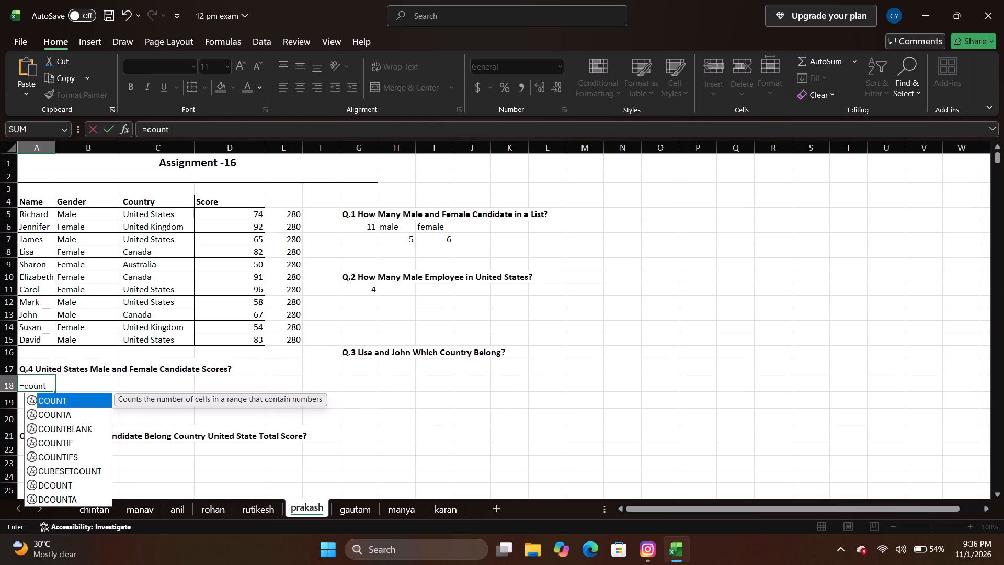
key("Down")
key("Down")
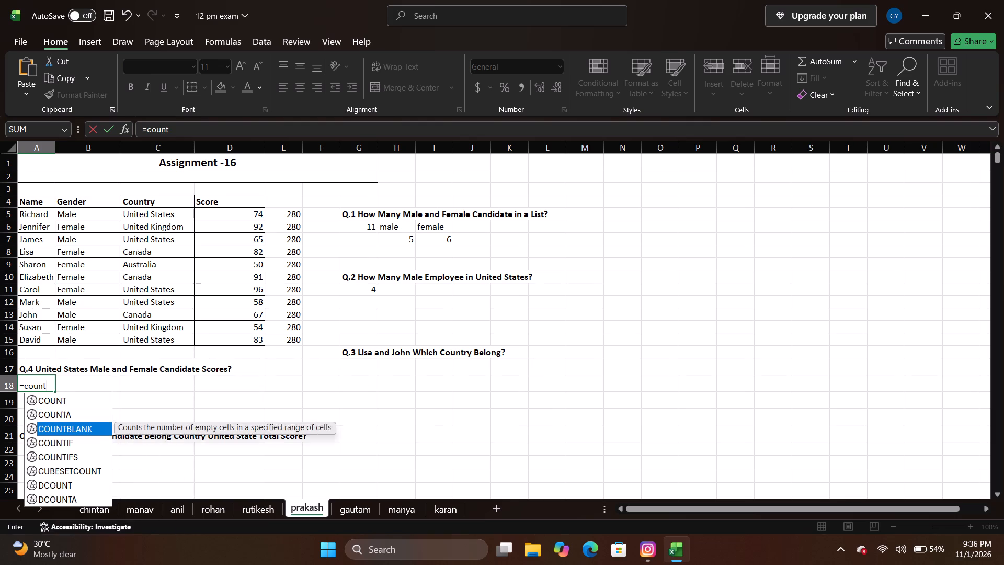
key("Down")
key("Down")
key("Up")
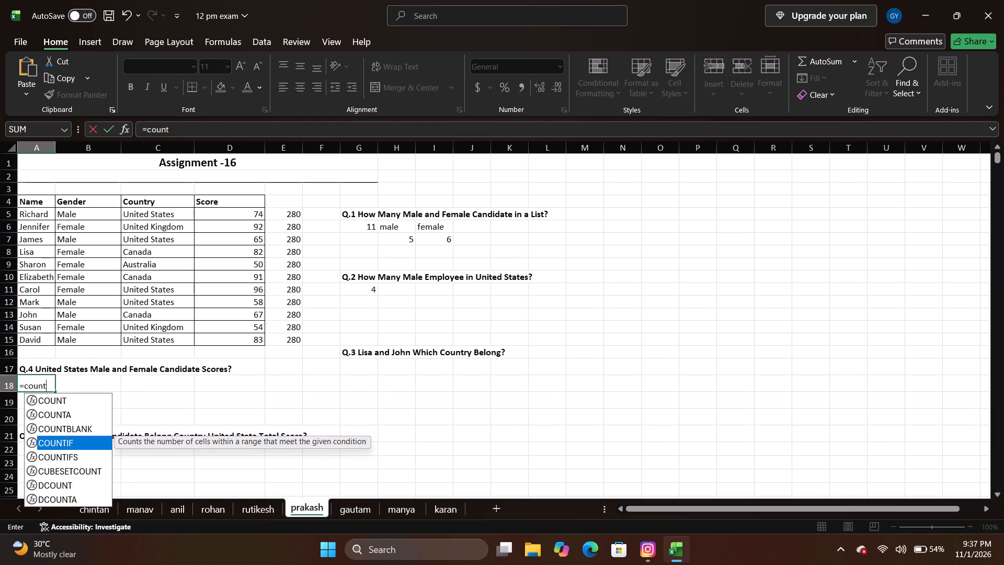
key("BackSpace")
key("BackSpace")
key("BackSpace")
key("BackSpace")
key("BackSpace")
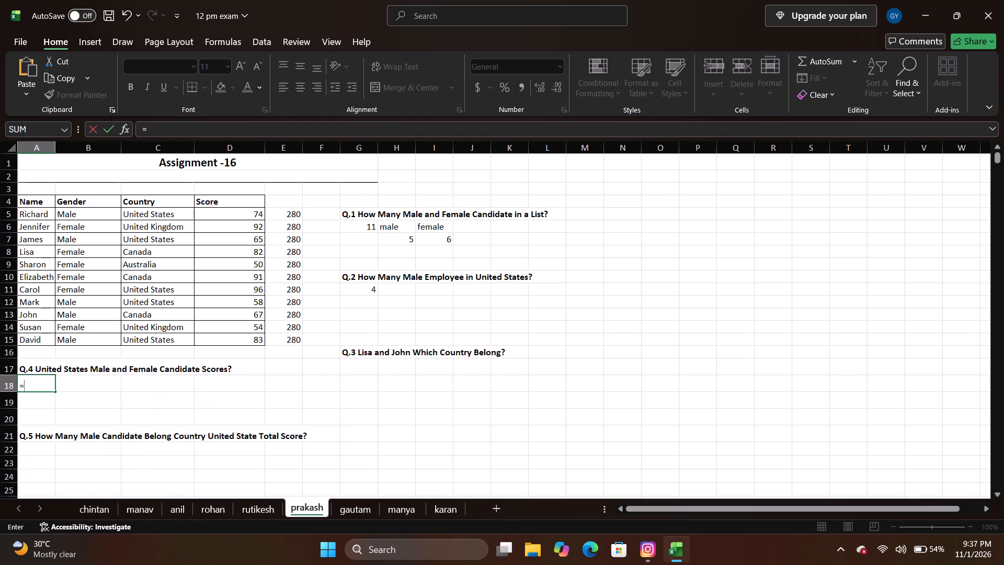
Insert the SUMIFS function into the A18 formula for the candidate scores.
type("sumif")
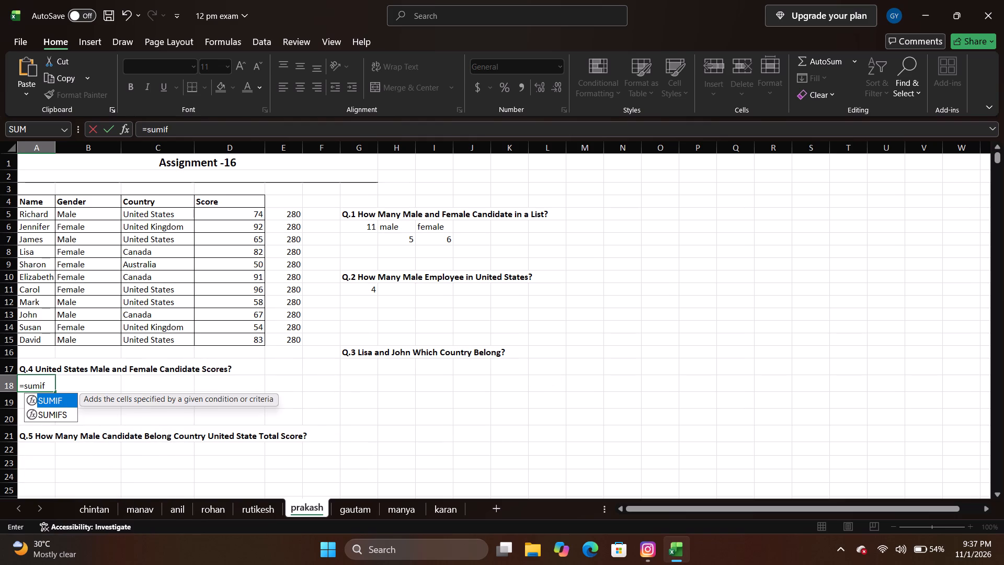
key("Down")
key("Up")
key("Tab")
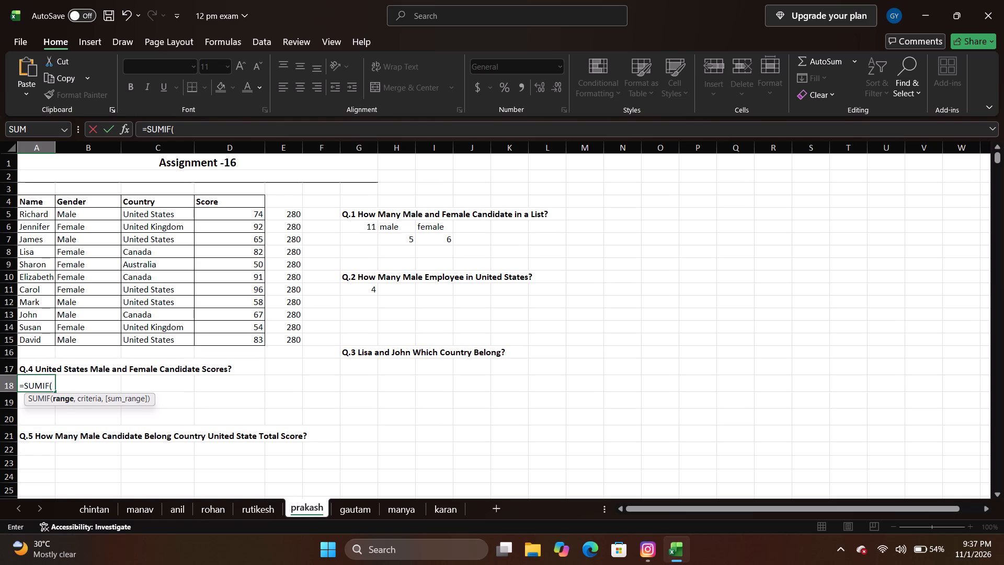
left_click_drag(209, 213, 211, 344)
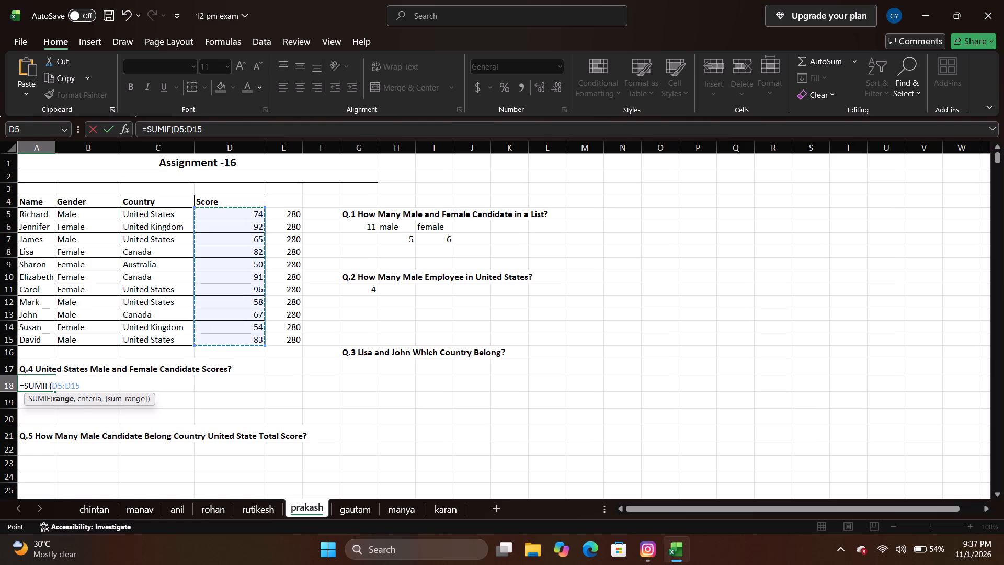
left_click_drag(93, 214, 204, 223)
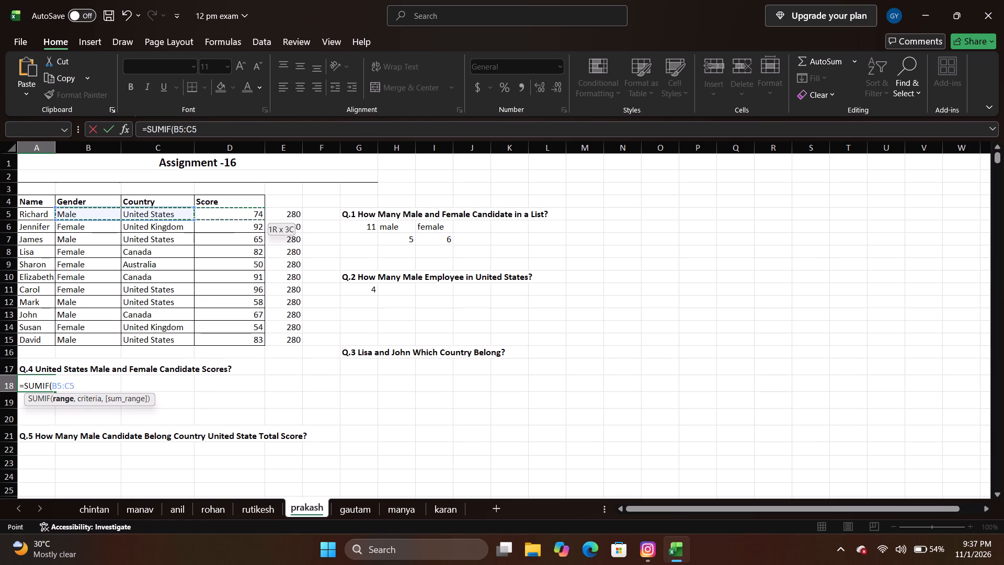
left_click_drag(204, 223, 237, 336)
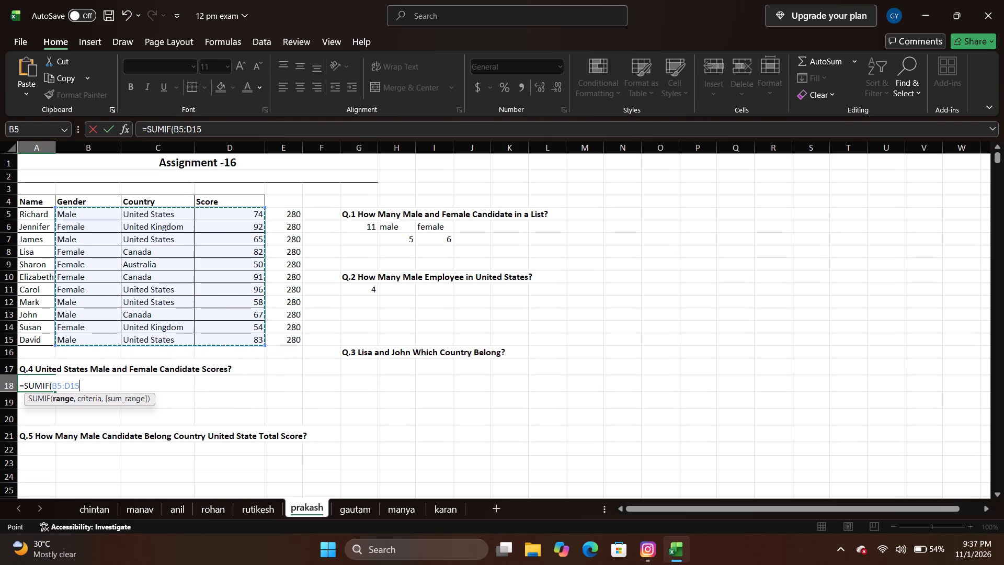
key("BackSpace")
key("BackSpace")
key("BackSpace")
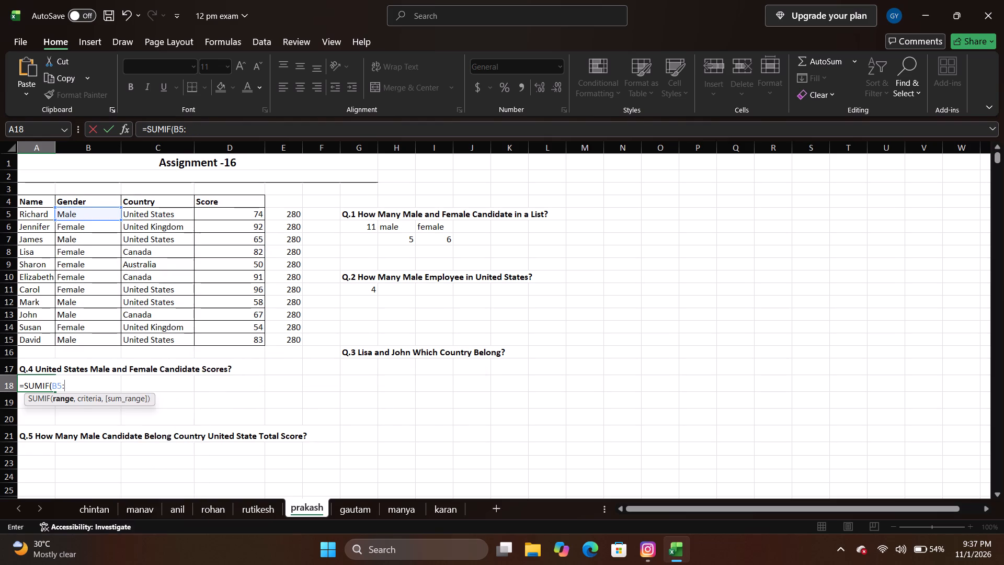
key("BackSpace")
key("BackSpace")
key("BackSpace")
key("BackSpace")
key("s")
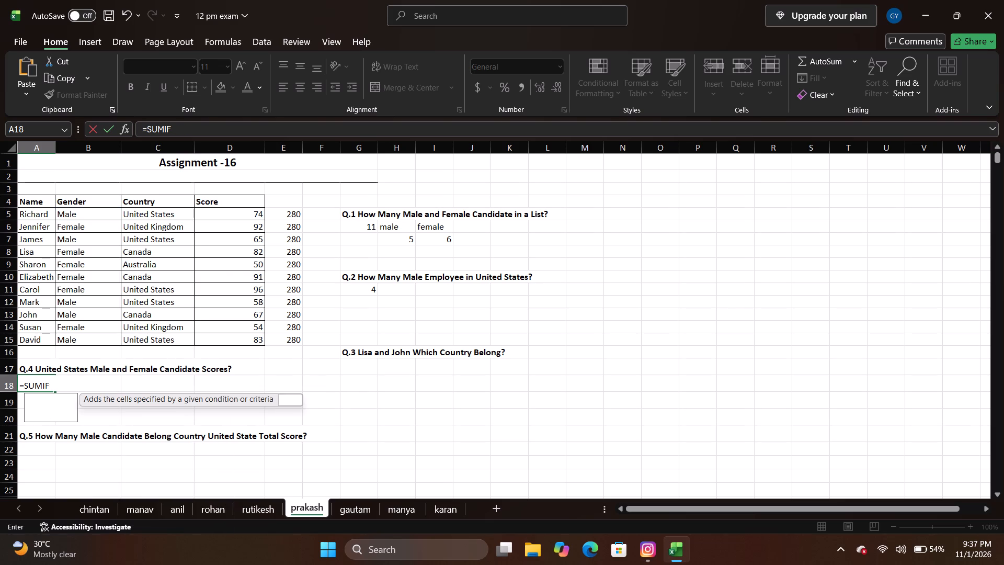
key("Tab")
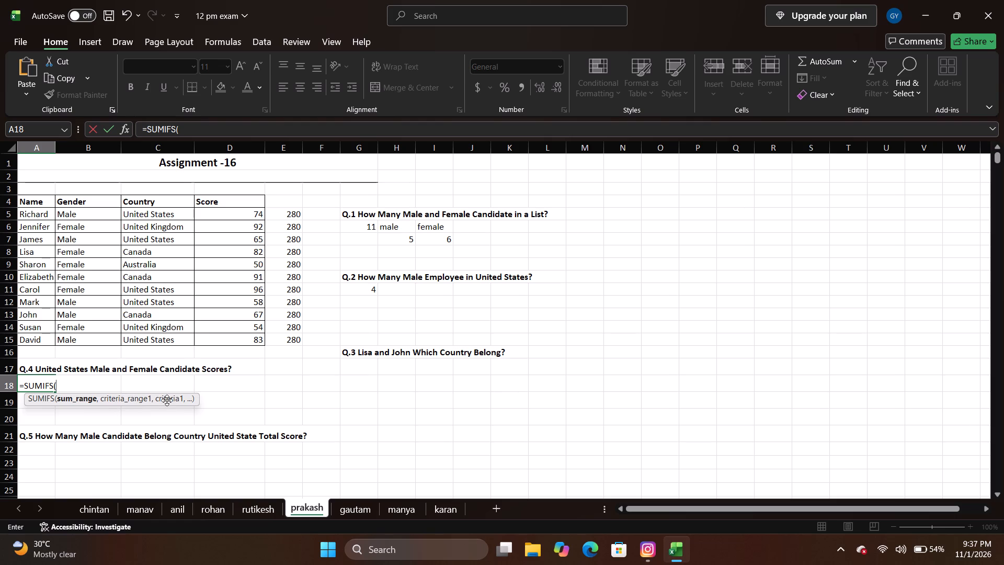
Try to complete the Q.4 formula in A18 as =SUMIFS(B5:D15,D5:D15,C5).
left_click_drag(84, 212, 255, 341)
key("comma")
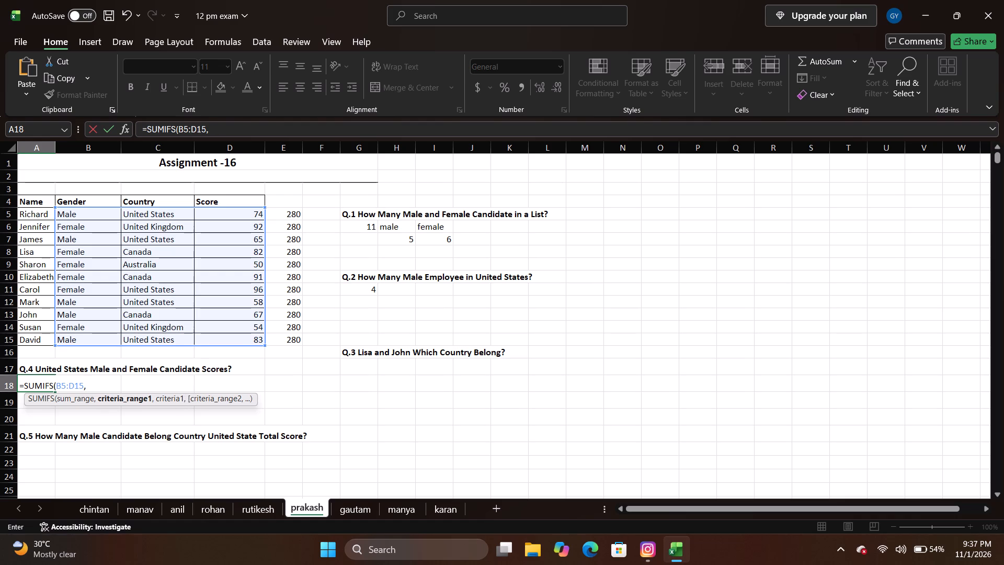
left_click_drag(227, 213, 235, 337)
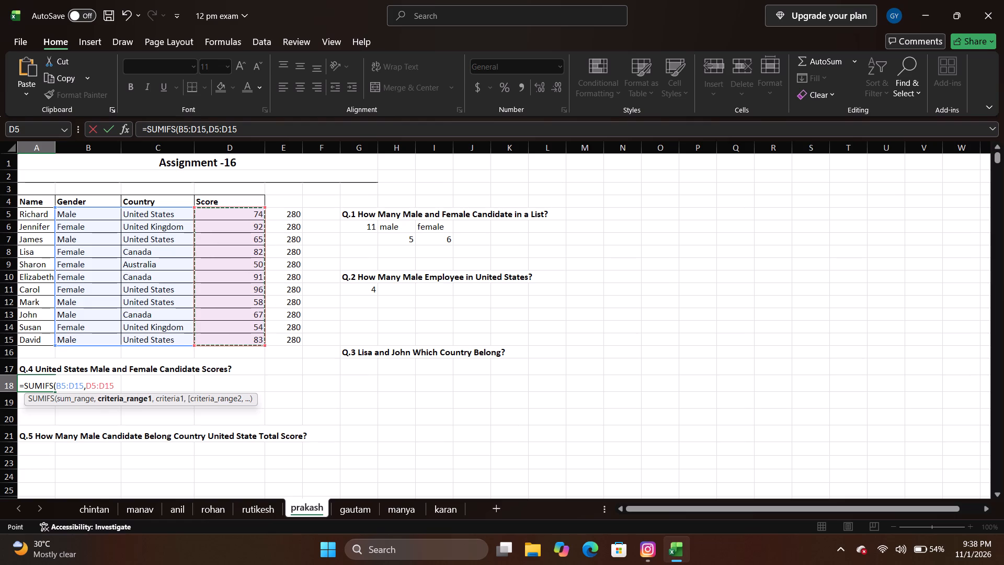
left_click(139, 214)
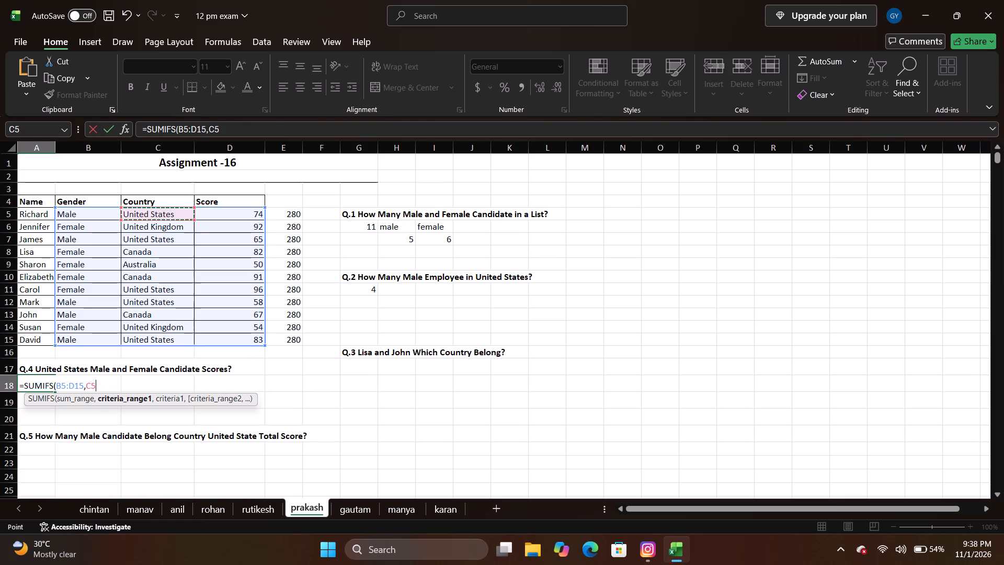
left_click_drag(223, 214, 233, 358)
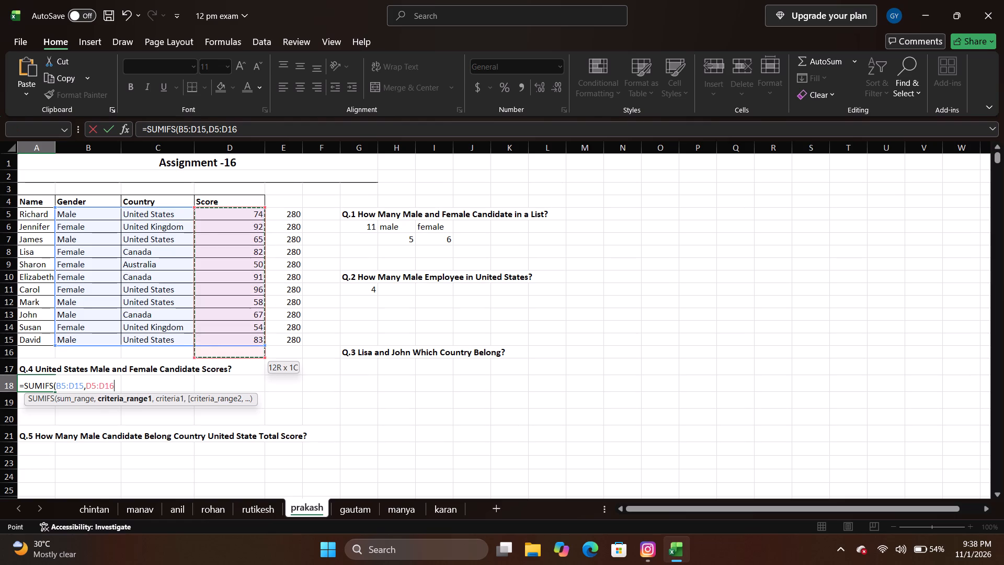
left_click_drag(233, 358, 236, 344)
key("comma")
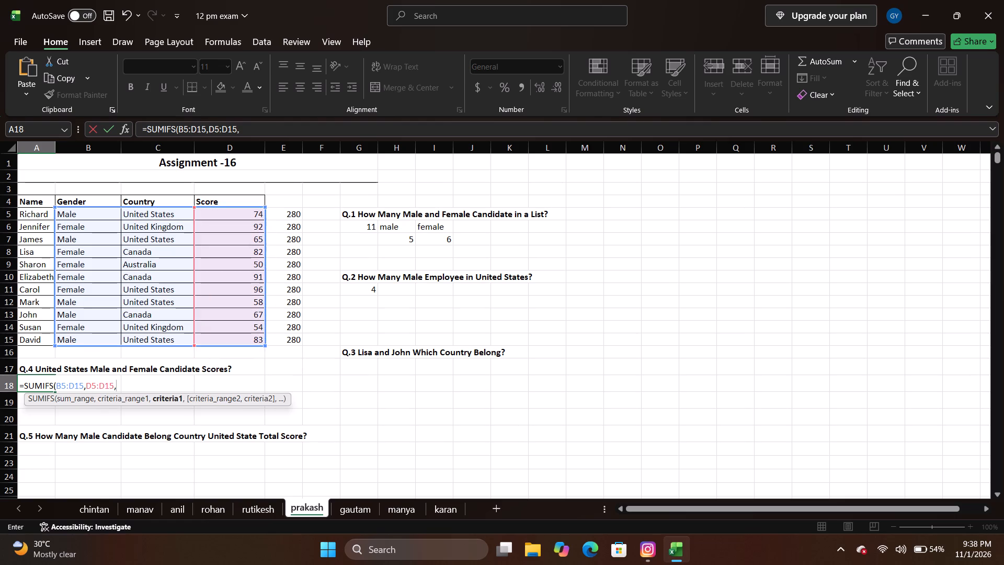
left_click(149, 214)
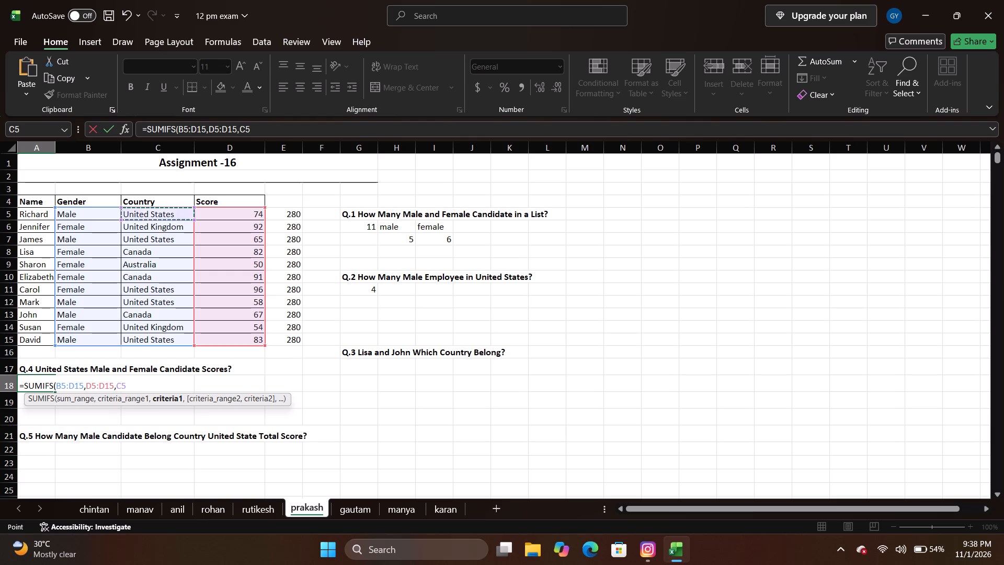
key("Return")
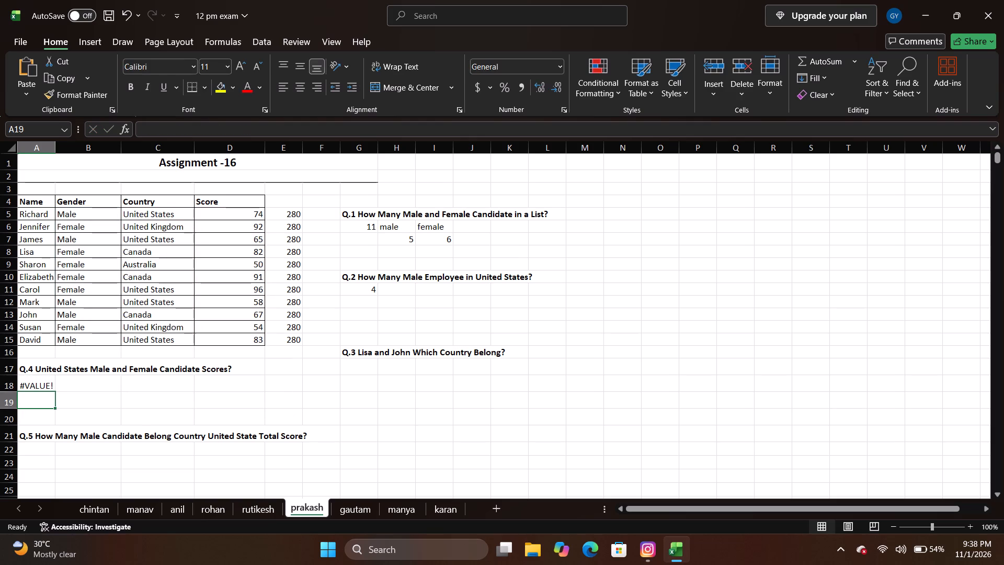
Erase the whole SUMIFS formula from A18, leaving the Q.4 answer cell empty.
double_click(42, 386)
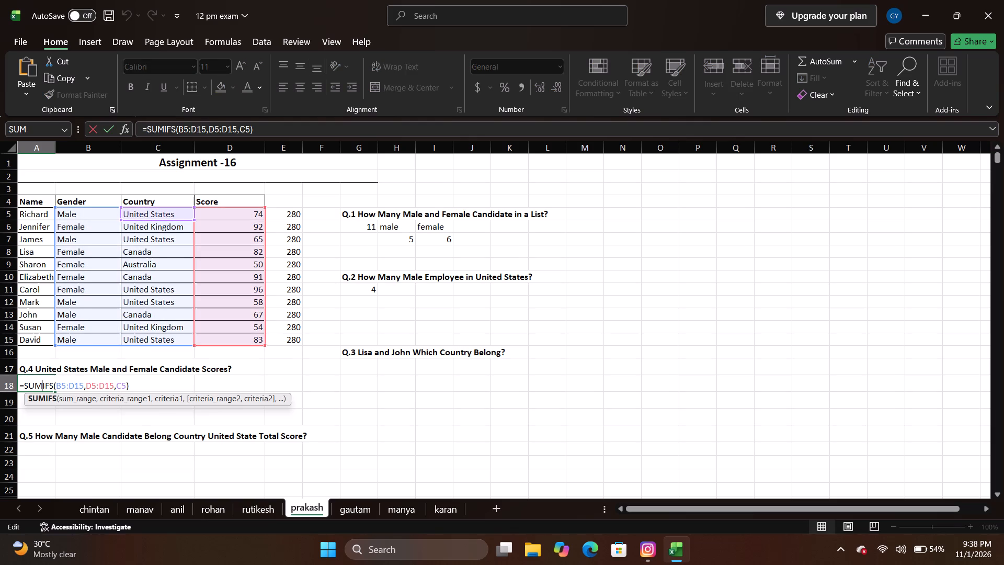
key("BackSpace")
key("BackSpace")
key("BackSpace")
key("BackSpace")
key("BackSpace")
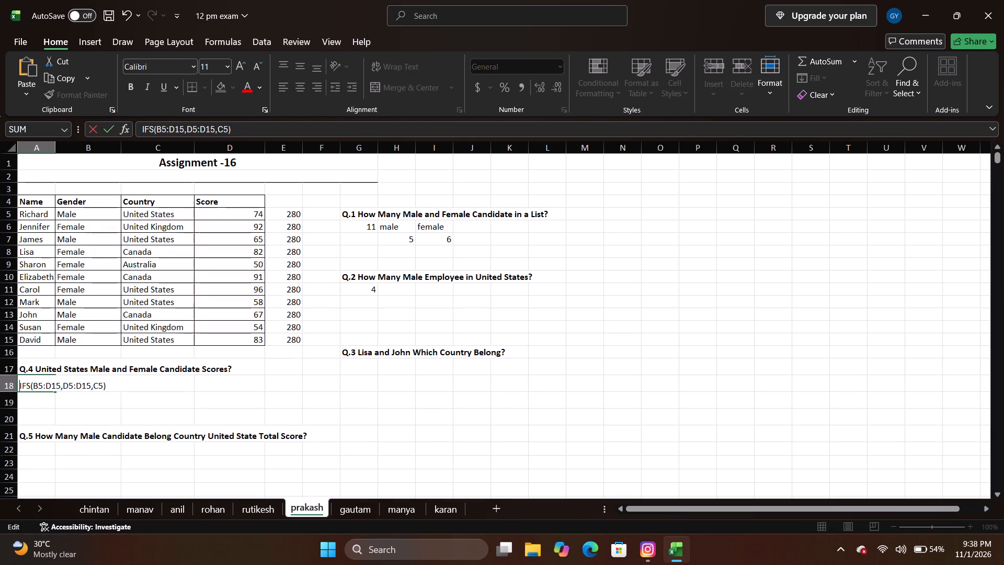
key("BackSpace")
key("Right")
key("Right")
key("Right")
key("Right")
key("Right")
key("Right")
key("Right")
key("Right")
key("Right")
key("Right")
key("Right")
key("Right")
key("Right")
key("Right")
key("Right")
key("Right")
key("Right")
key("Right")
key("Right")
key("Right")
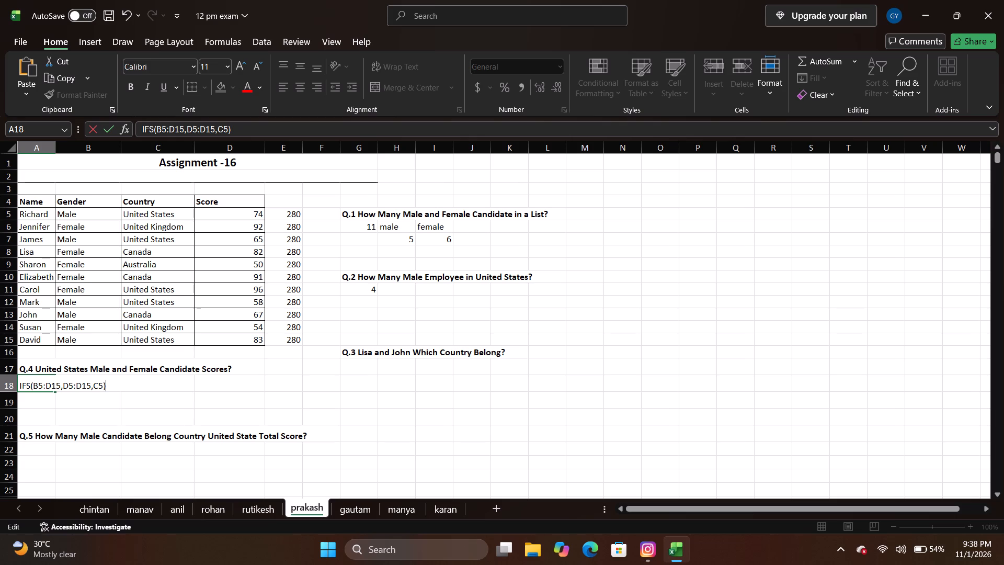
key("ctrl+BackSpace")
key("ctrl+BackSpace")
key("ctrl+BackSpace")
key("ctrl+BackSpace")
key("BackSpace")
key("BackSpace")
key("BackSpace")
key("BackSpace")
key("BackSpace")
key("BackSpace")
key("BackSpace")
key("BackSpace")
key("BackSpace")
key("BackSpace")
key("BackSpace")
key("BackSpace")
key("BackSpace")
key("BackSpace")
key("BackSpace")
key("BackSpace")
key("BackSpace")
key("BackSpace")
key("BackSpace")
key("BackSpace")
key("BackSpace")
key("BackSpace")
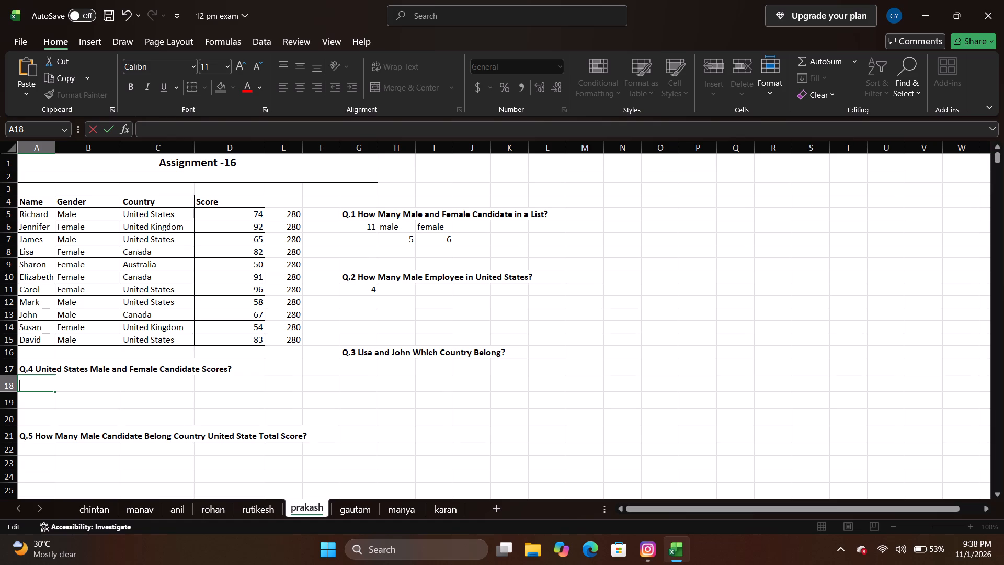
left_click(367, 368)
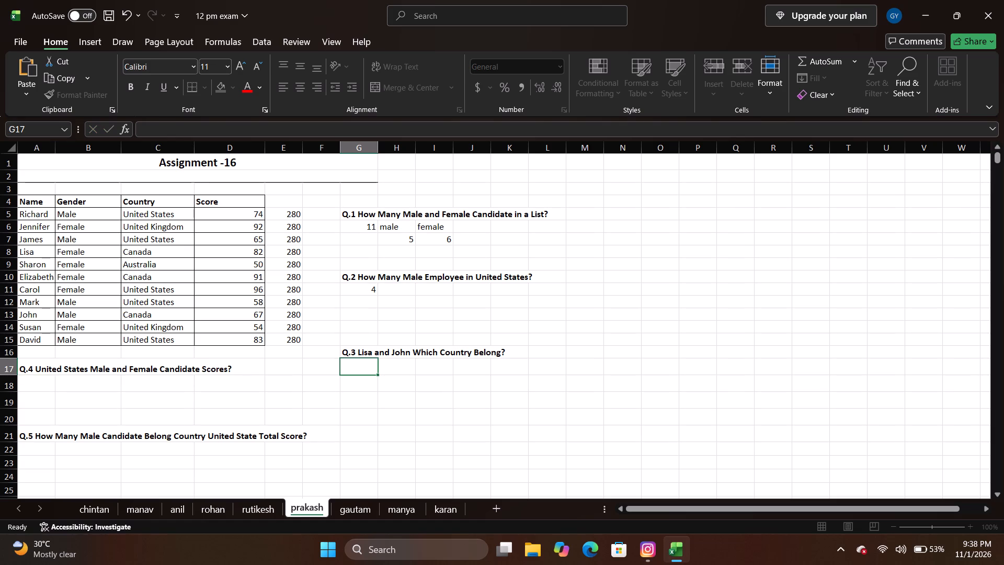
Move the Q.3 question about Lisa and John's country from G16 up to G13.
left_click_drag(364, 354, 361, 343)
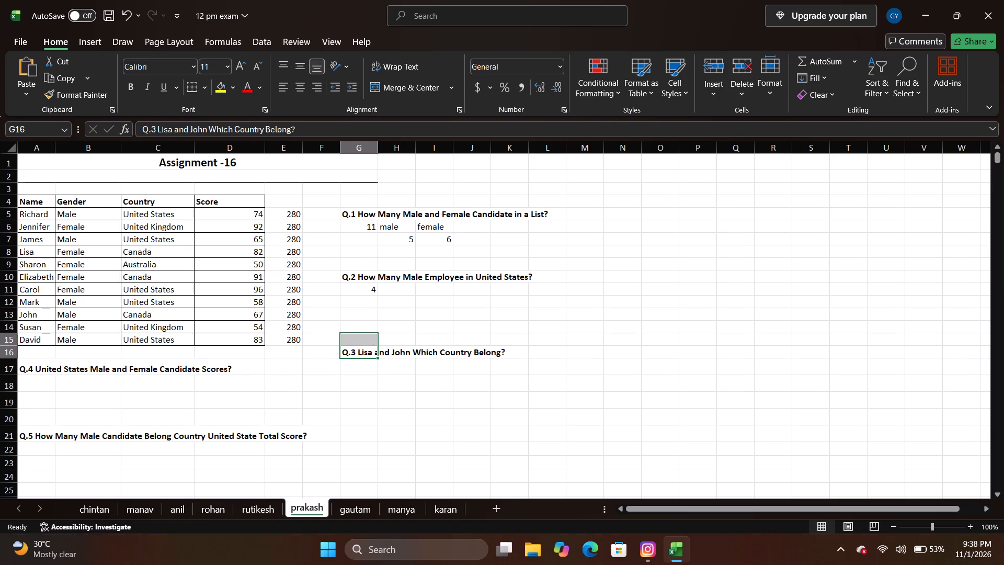
left_click_drag(361, 343, 359, 350)
left_click_drag(358, 345, 359, 314)
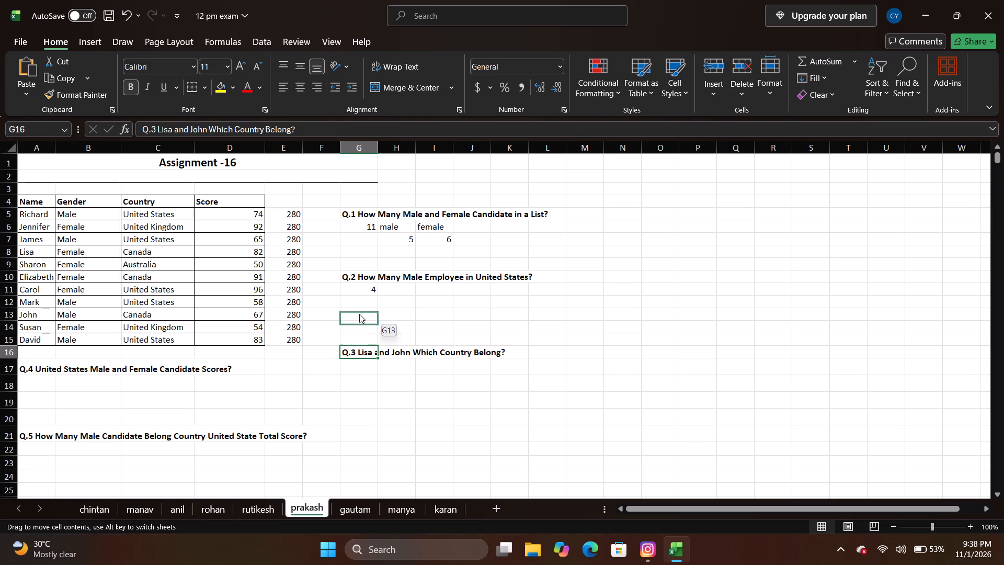
left_click_drag(359, 314, 359, 313)
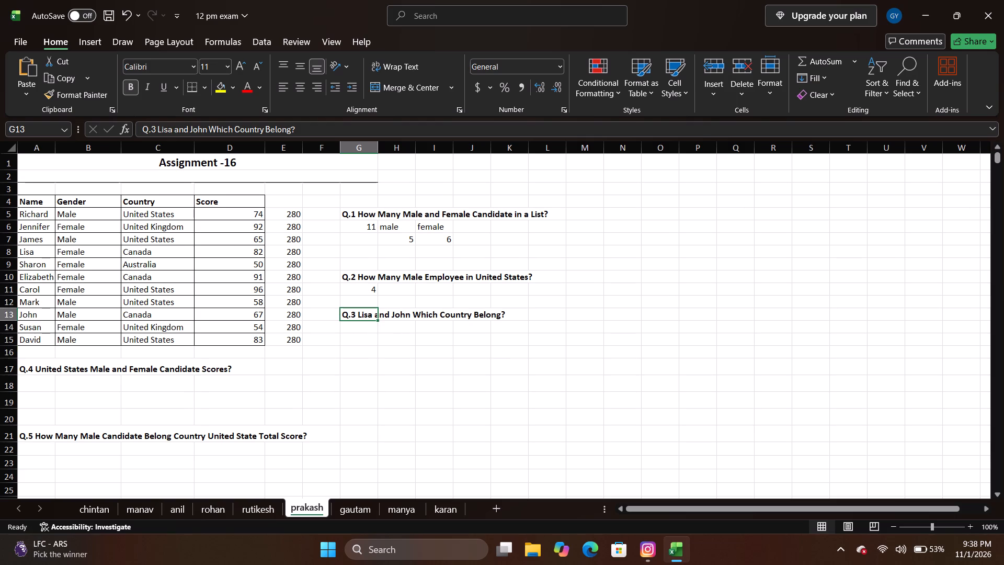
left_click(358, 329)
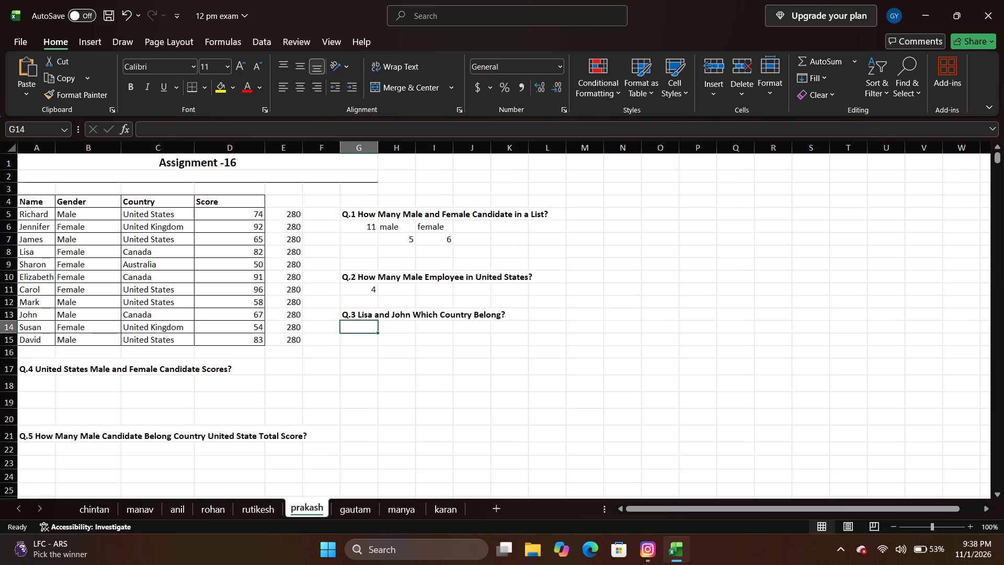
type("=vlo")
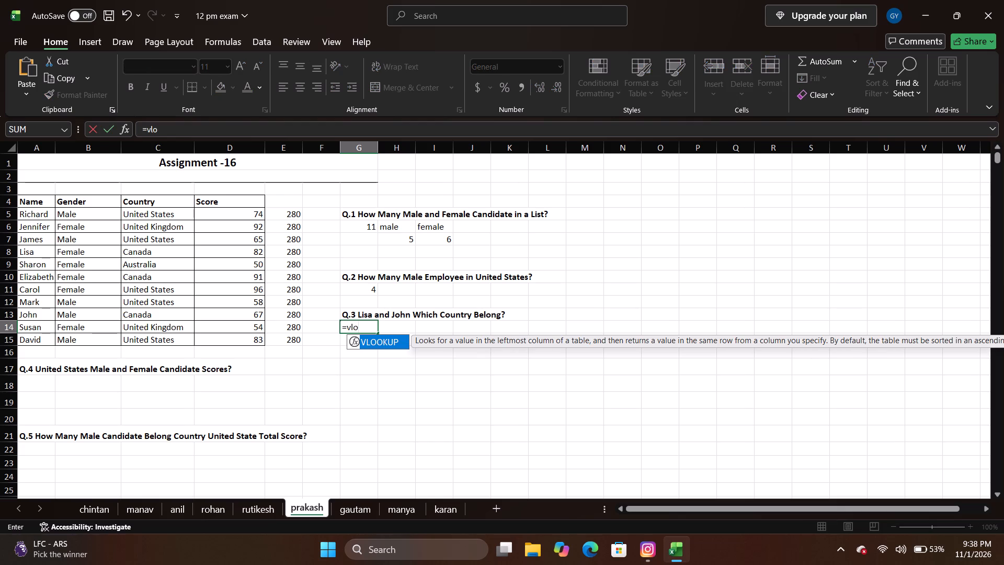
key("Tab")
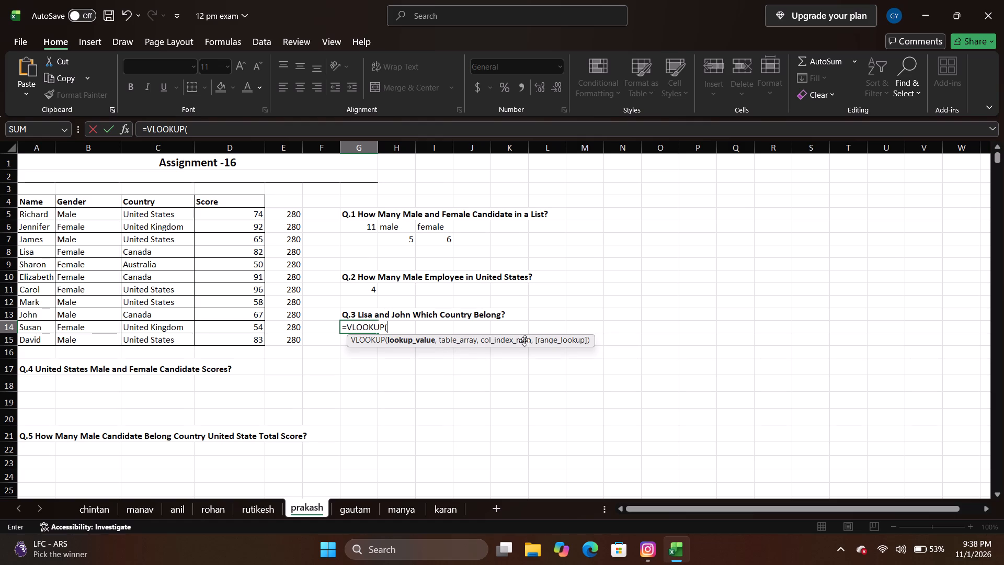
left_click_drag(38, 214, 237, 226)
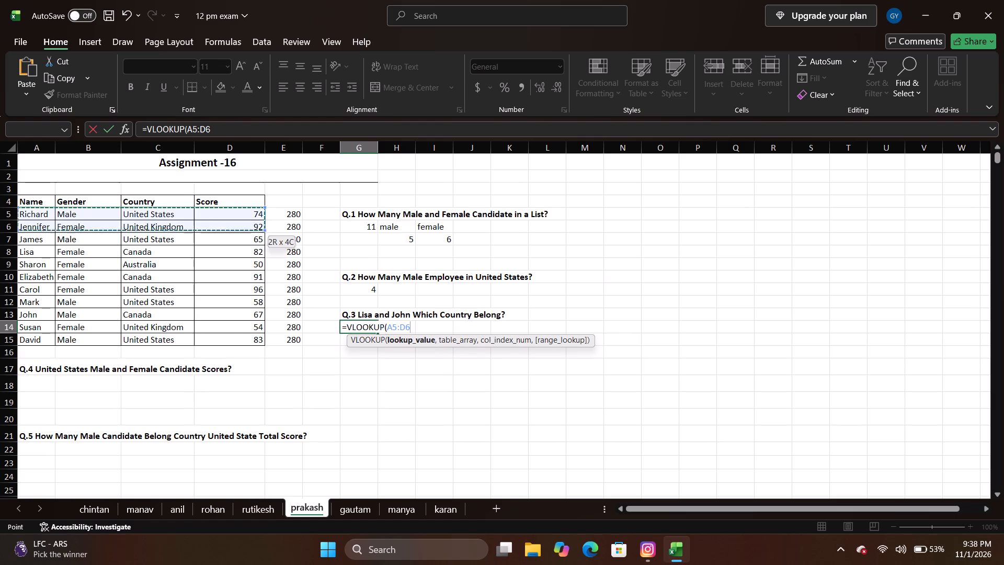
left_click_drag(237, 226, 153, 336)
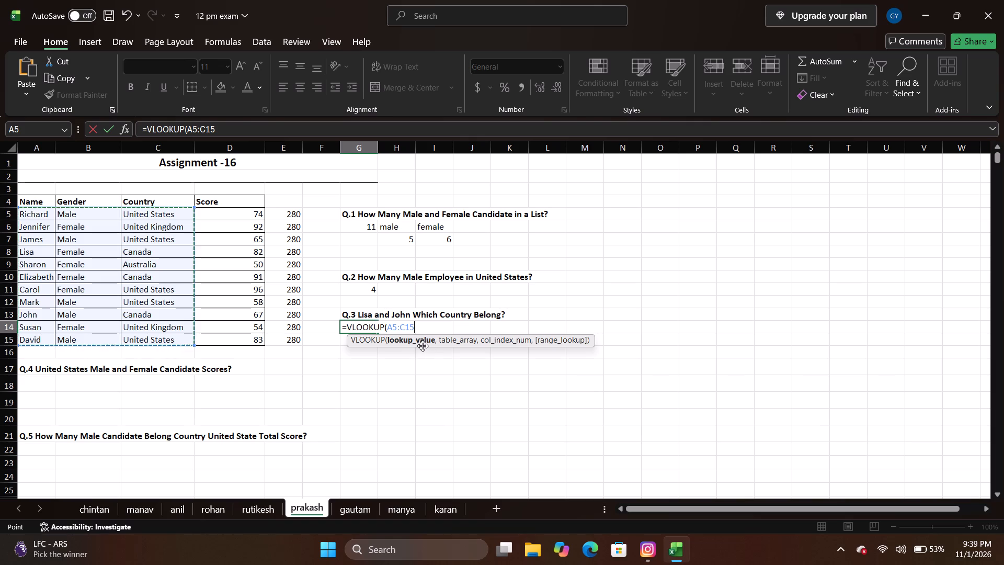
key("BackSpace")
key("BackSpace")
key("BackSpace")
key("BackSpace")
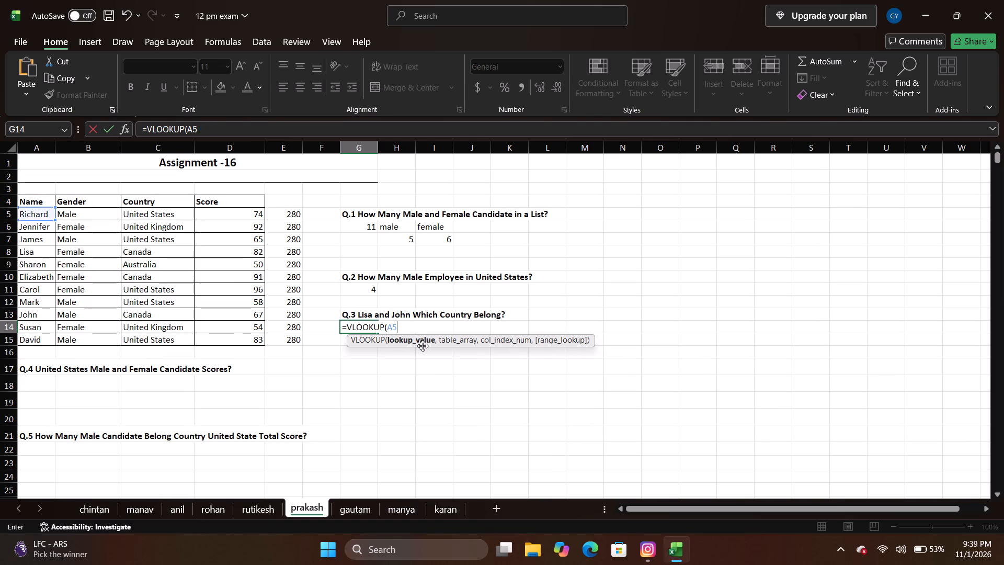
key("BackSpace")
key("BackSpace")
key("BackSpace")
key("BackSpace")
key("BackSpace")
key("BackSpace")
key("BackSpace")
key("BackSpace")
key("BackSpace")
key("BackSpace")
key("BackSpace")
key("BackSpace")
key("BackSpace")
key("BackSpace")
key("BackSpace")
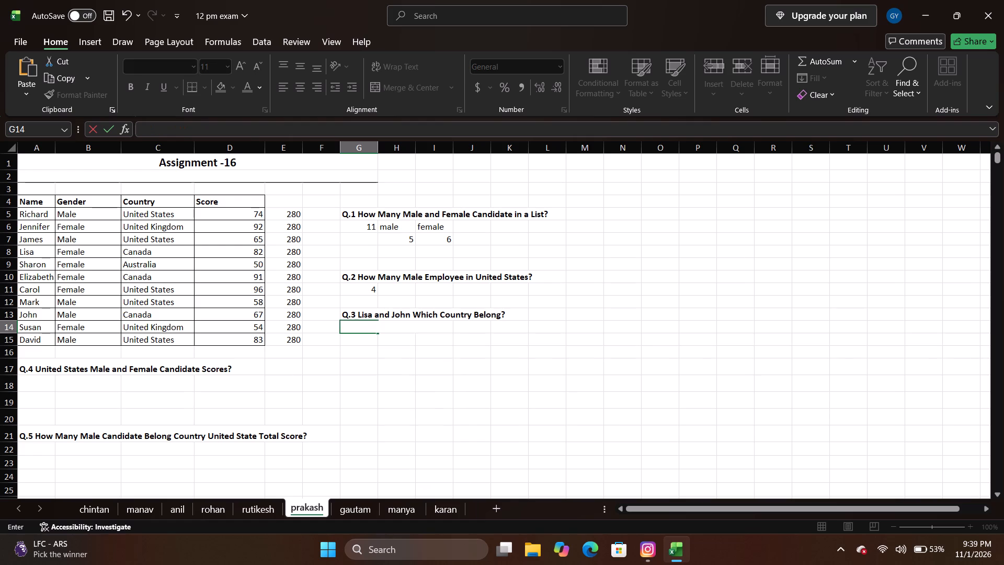
Enter =INDEX(A5:C15,MATCH(A13,C5:C15)) in G14 to look up John's country for Q.3.
key("equal")
type("index")
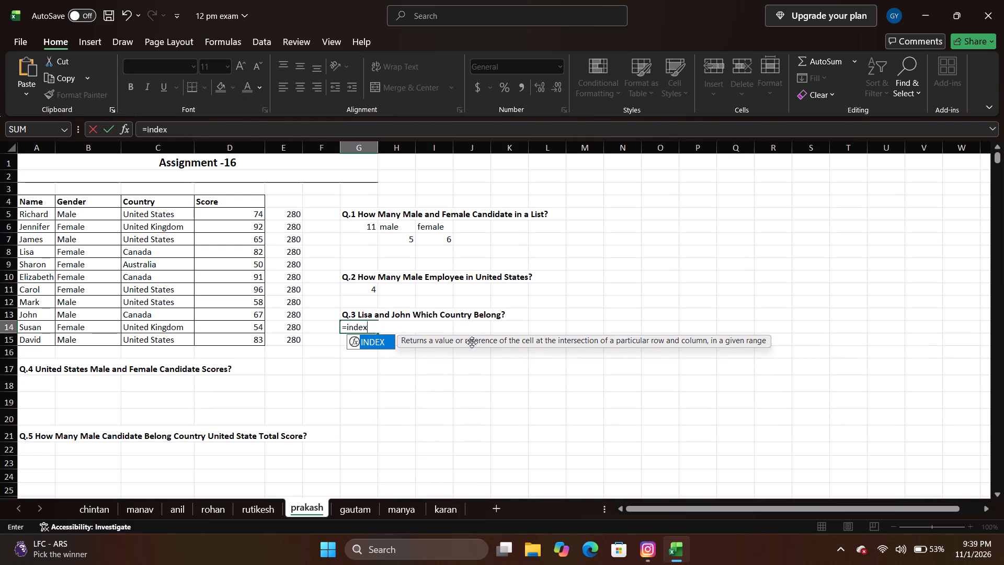
key("Tab")
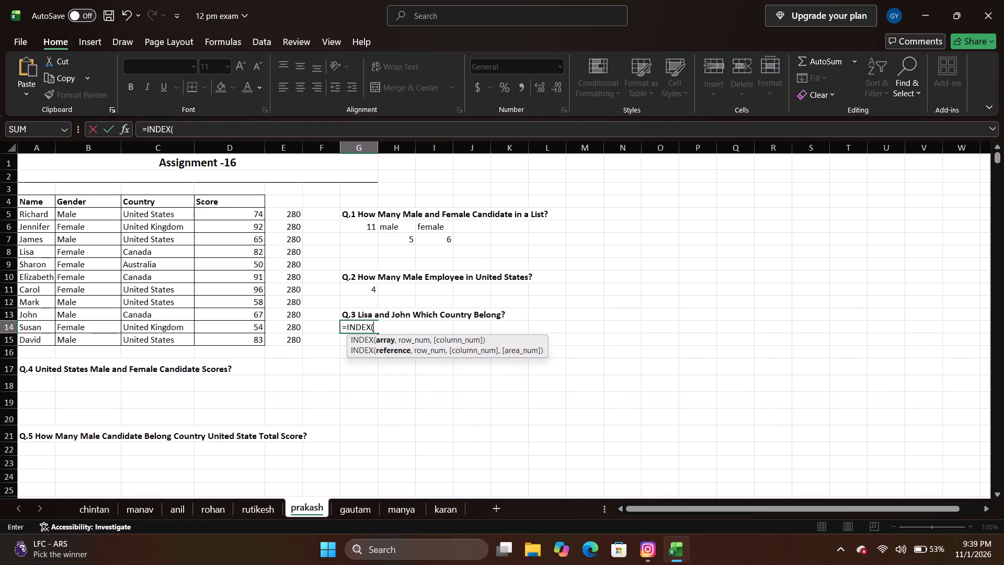
left_click_drag(27, 210, 179, 254)
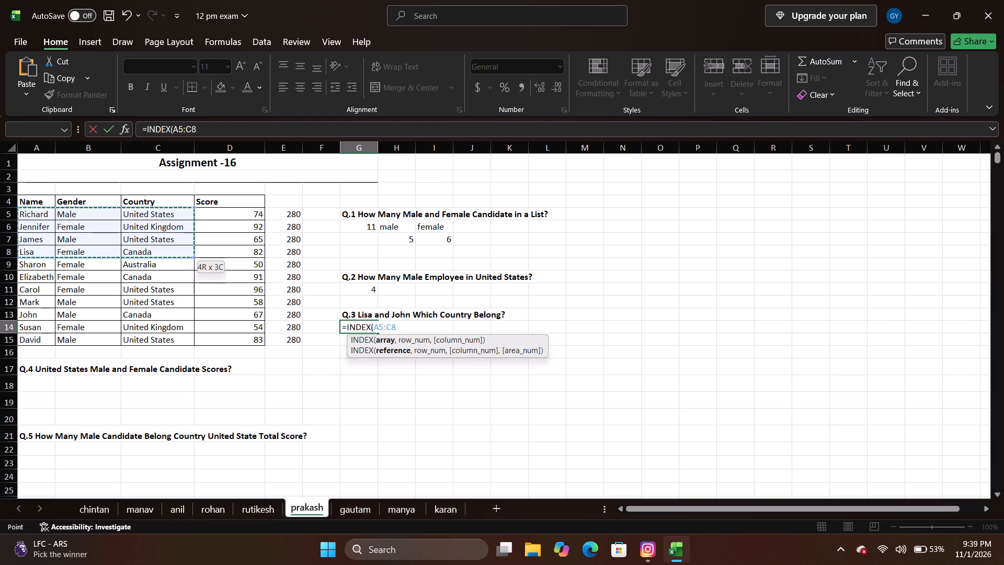
left_click_drag(179, 254, 166, 335)
type(",match")
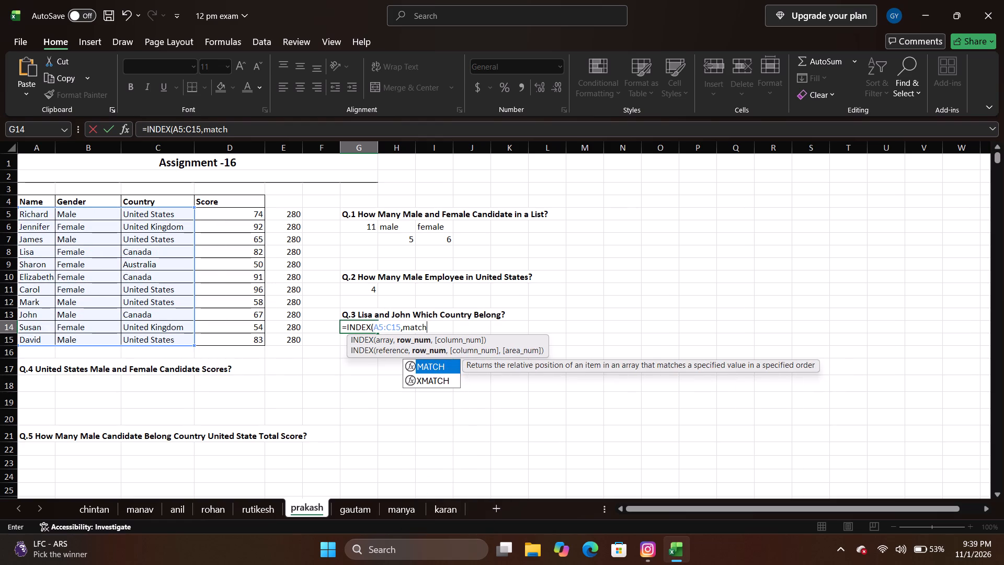
key("Tab")
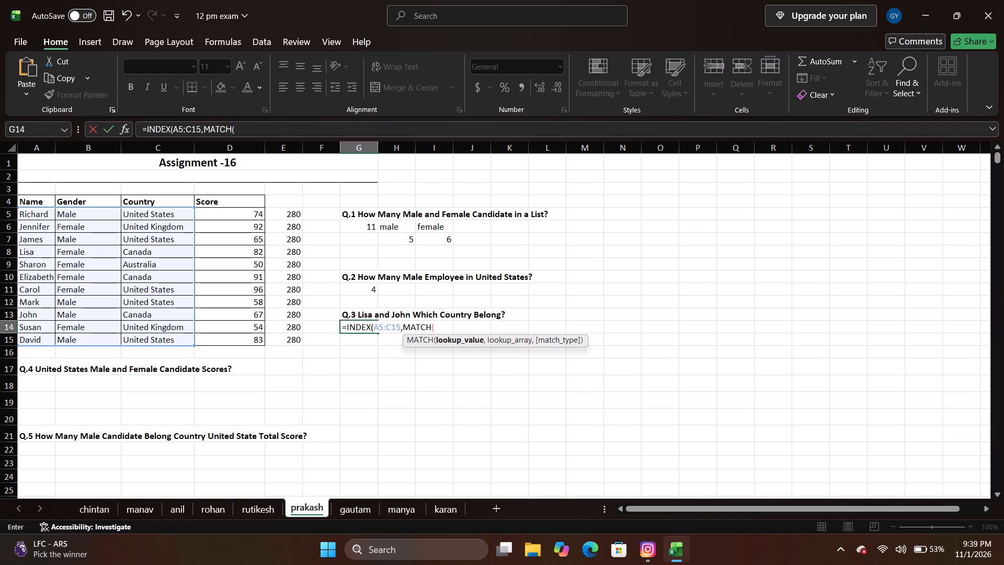
left_click(33, 314)
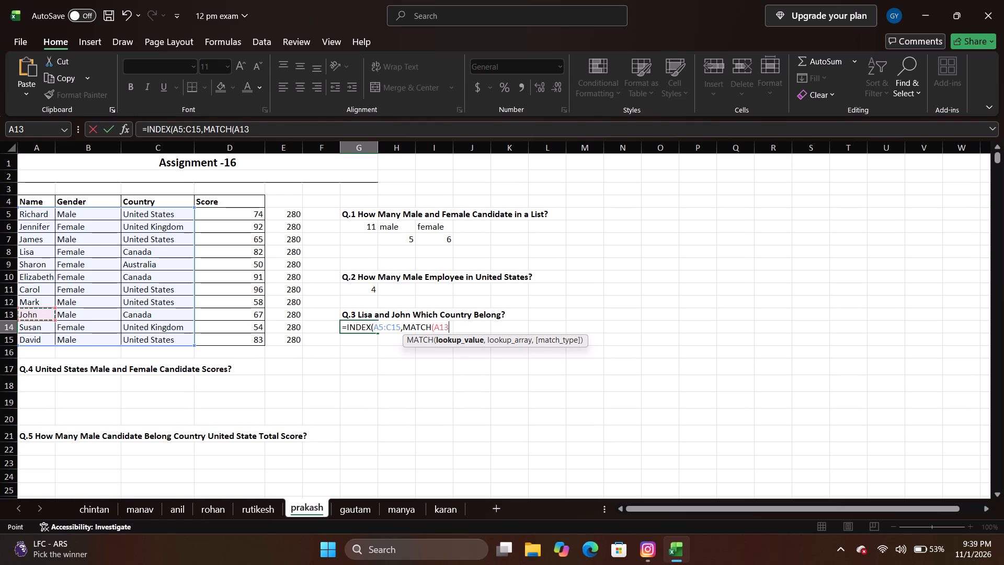
key("comma")
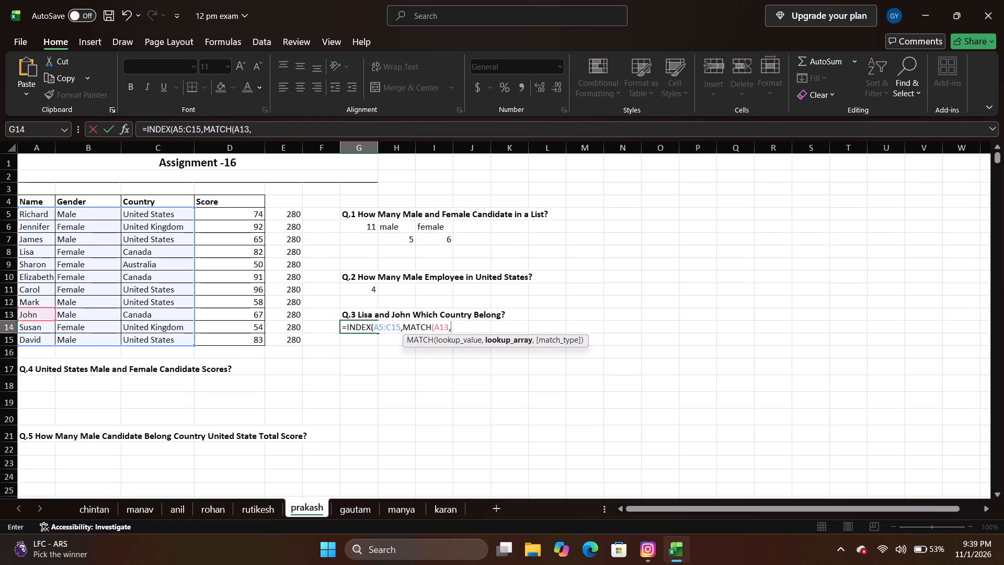
left_click_drag(143, 213, 158, 335)
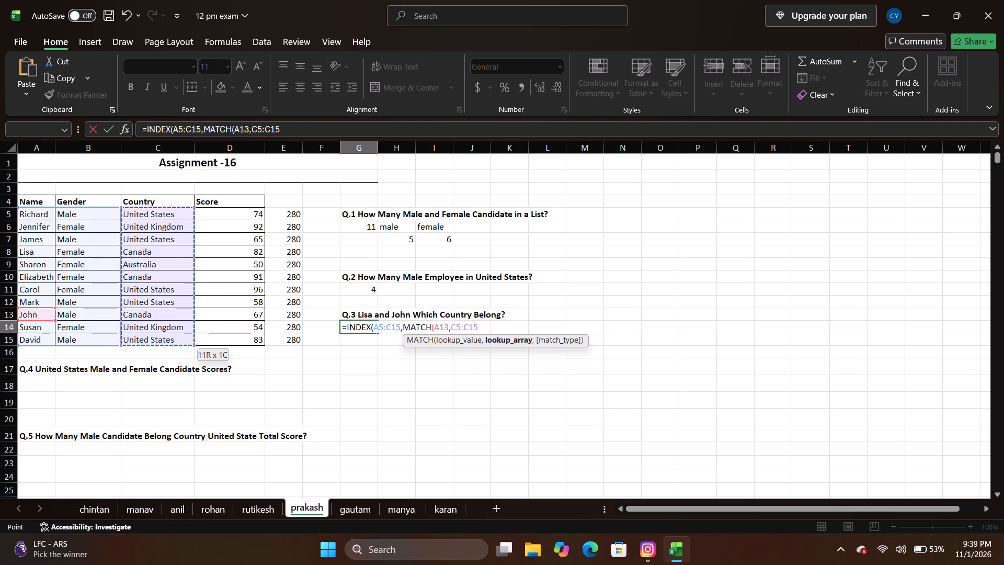
left_click_drag(158, 335, 159, 336)
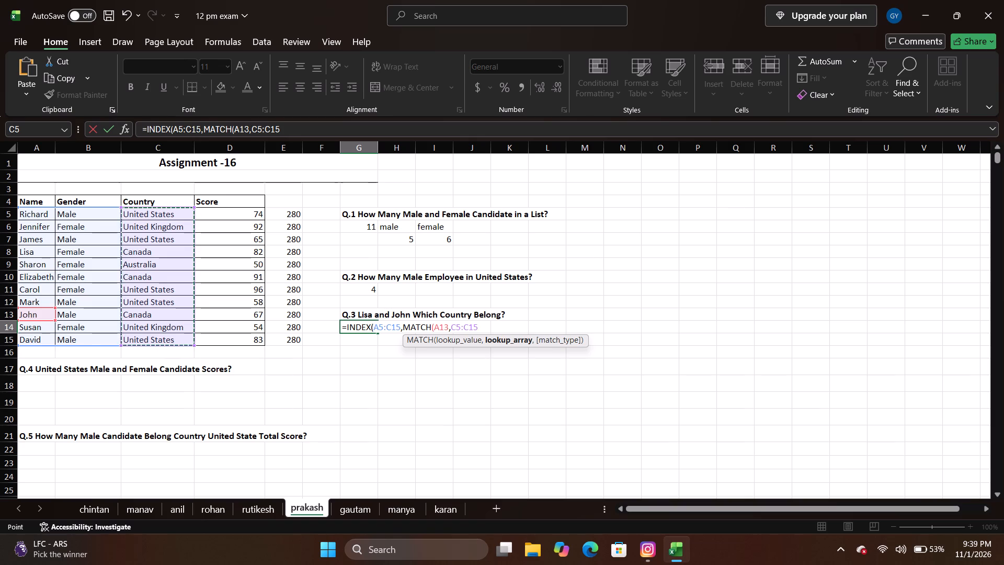
key("shift+parenright")
key("shift+parenright")
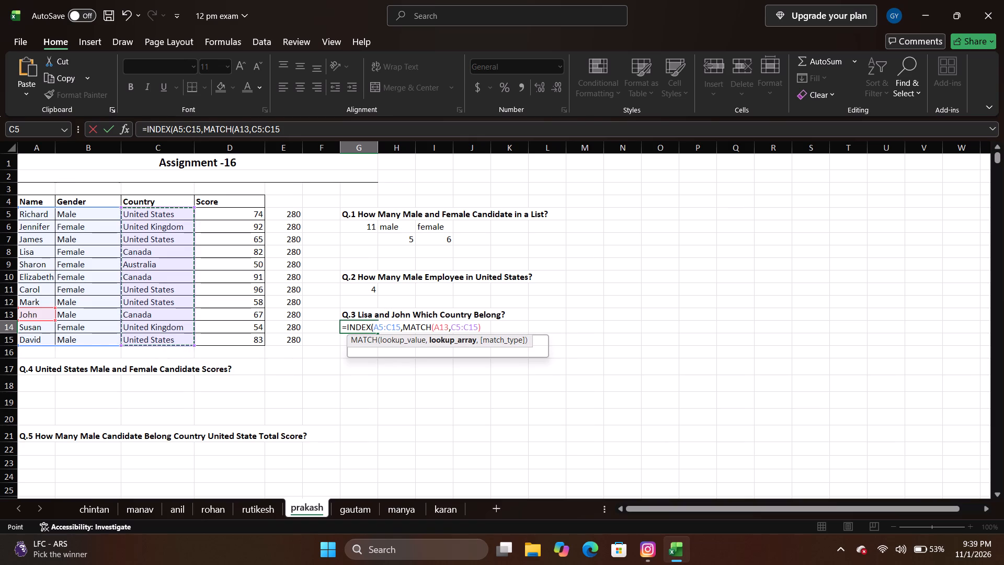
key("Return")
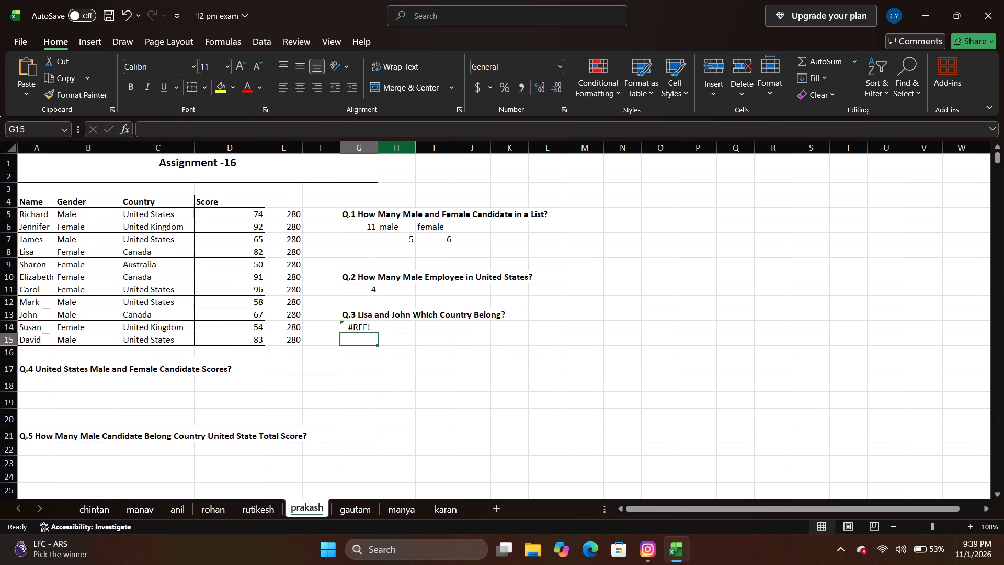
Widen column G moderately, keeping it narrower than the full question text.
double_click(377, 148)
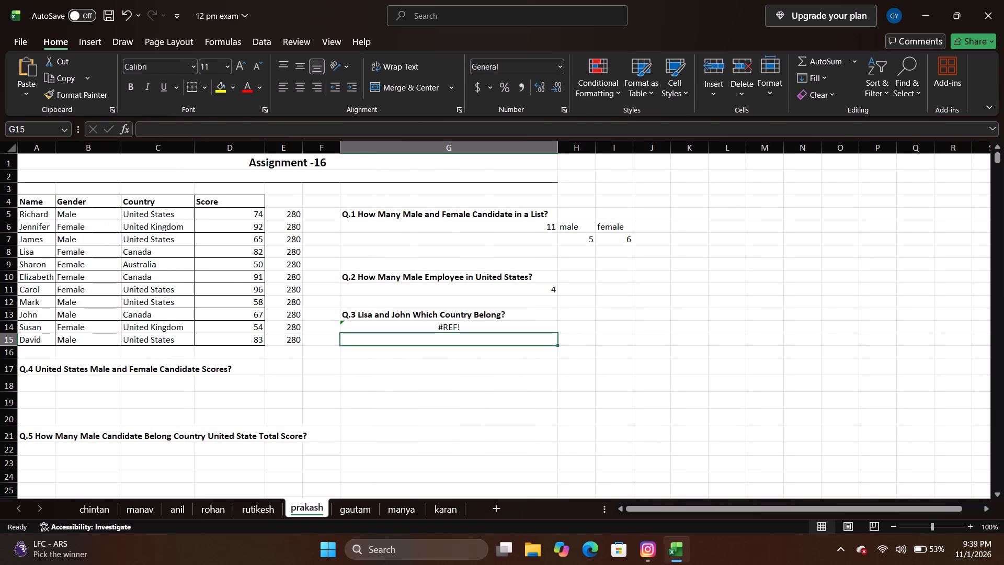
left_click_drag(556, 147, 396, 168)
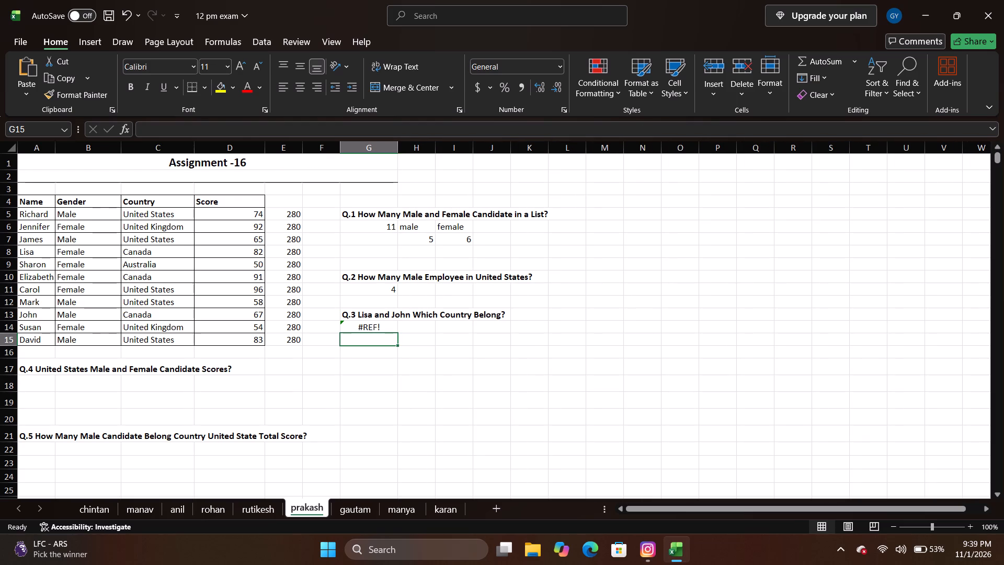
Clear the INDEX/MATCH formula from G14 under the Q.3 question.
left_click(366, 326)
key("BackSpace")
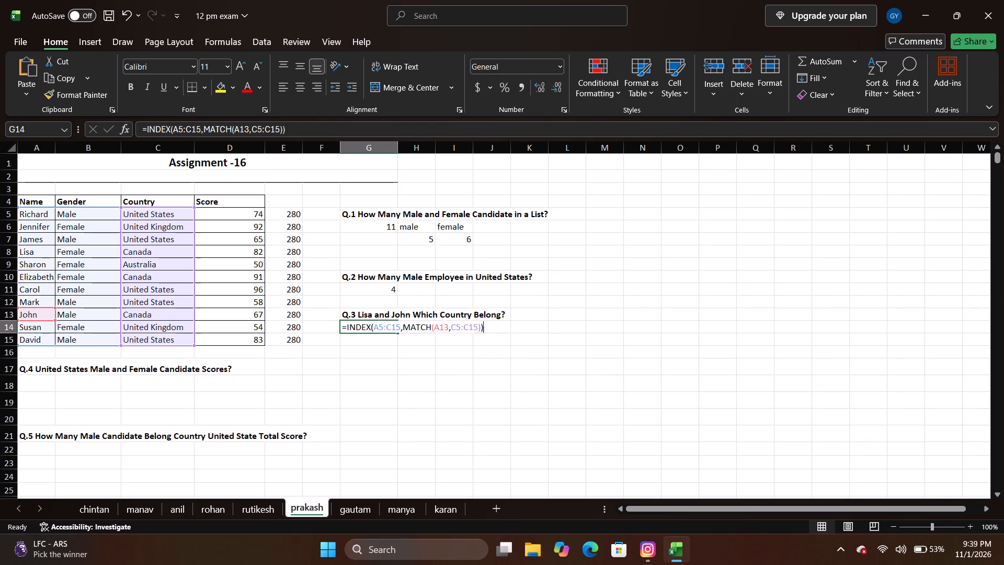
key("Escape")
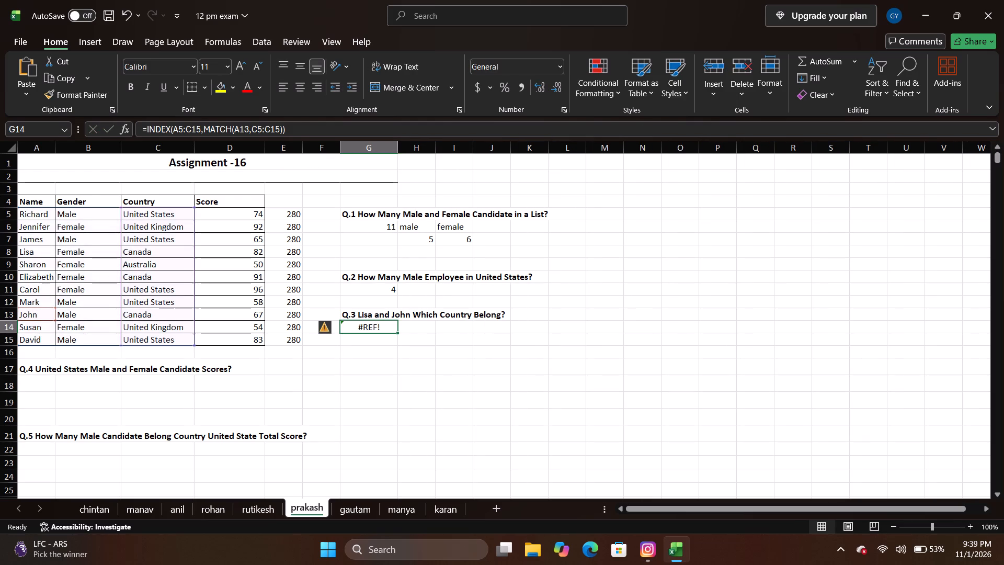
left_click(366, 326)
key("Escape")
key("BackSpace")
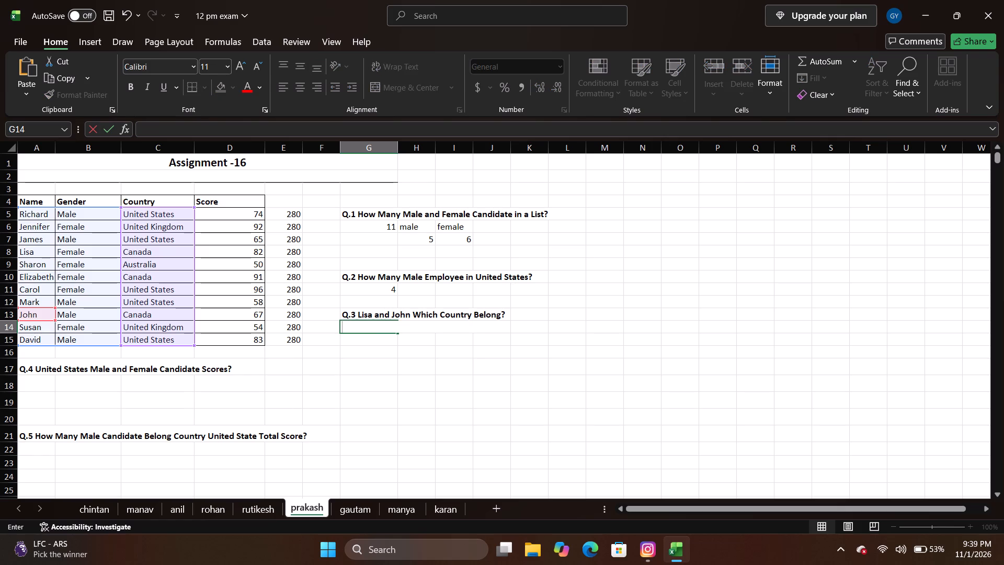
key("Down")
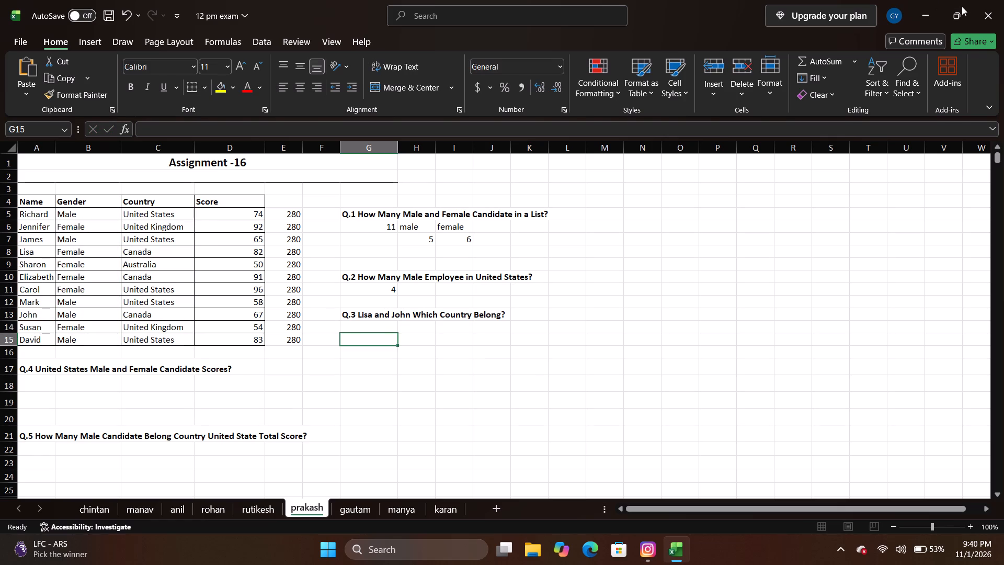
Open the PRAKESH TEST workbook from the timepass folder in File Explorer.
left_click(933, 6)
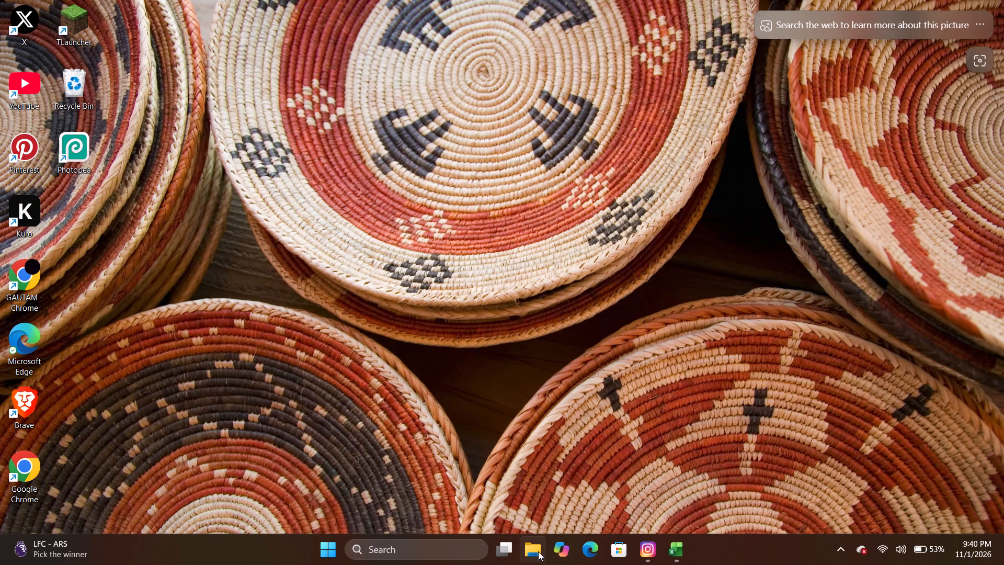
left_click(538, 552)
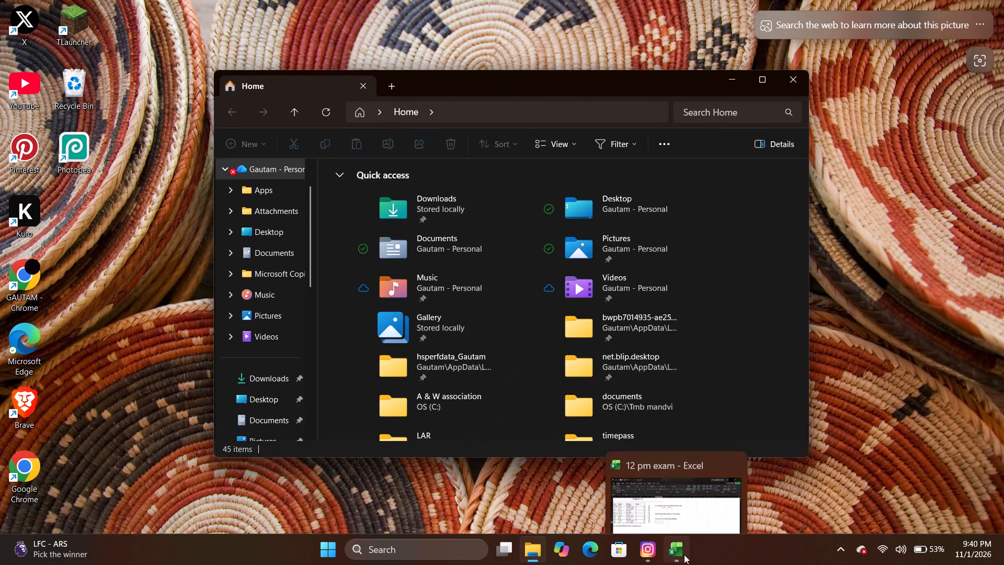
left_click(684, 555)
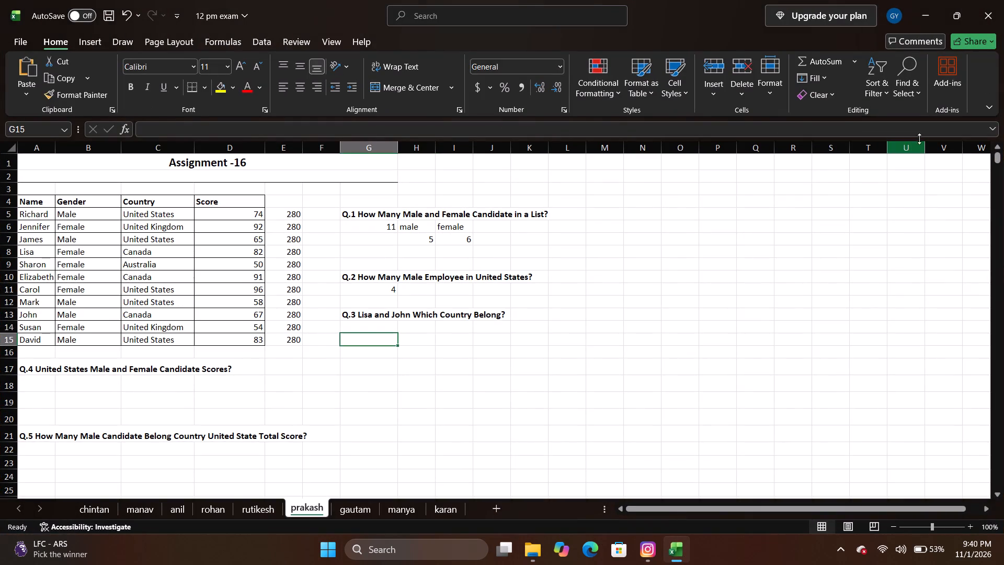
left_click(928, 18)
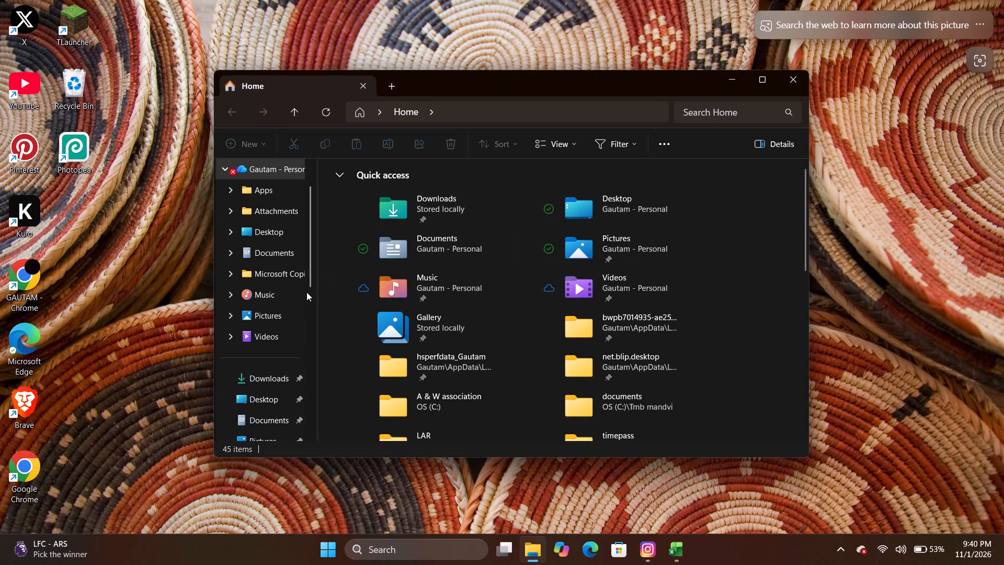
scroll(438, 375, "down", 1)
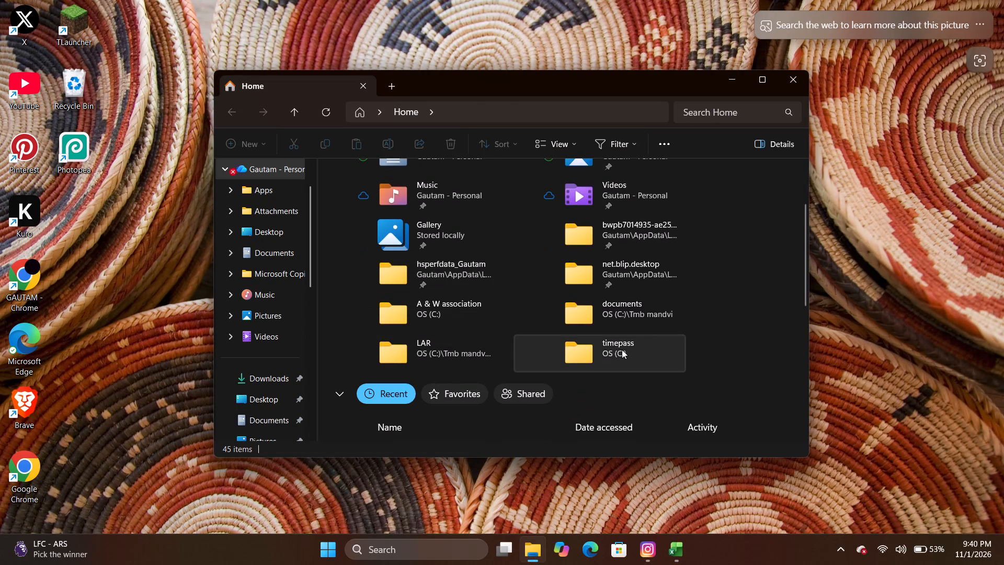
double_click(622, 349)
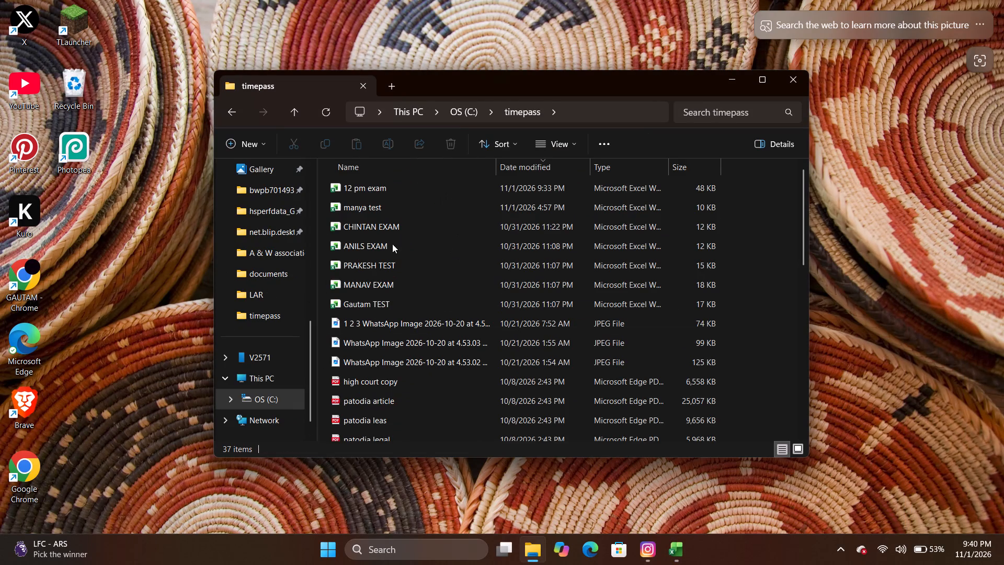
double_click(370, 264)
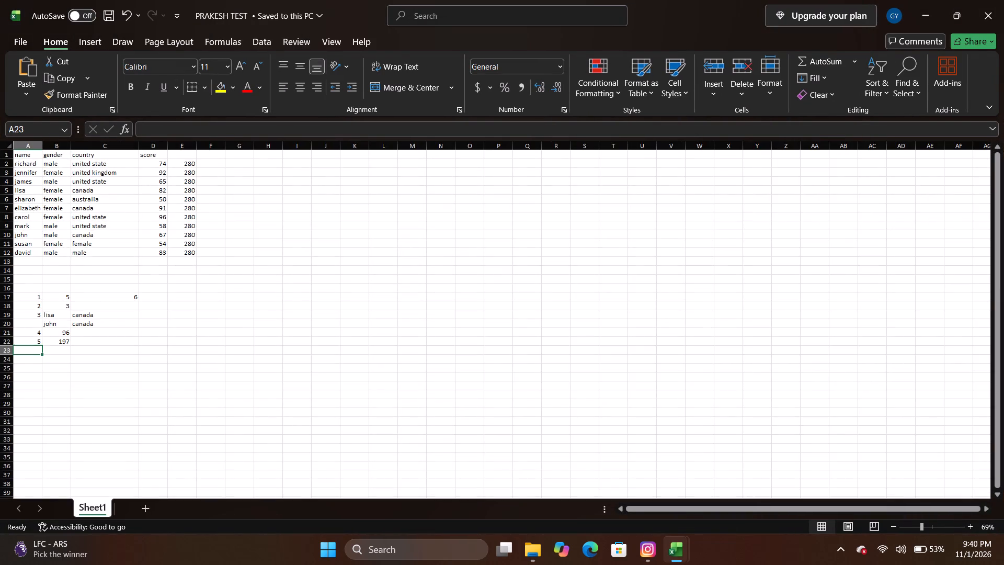
Examine the VLOOKUP formula in C19 that looks up lisa's country.
double_click(76, 304)
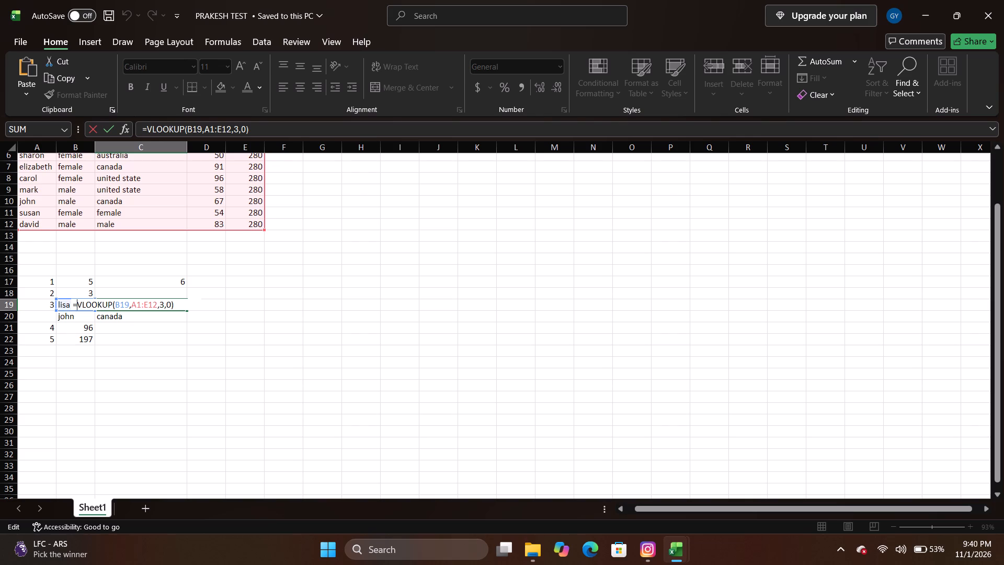
key("Escape")
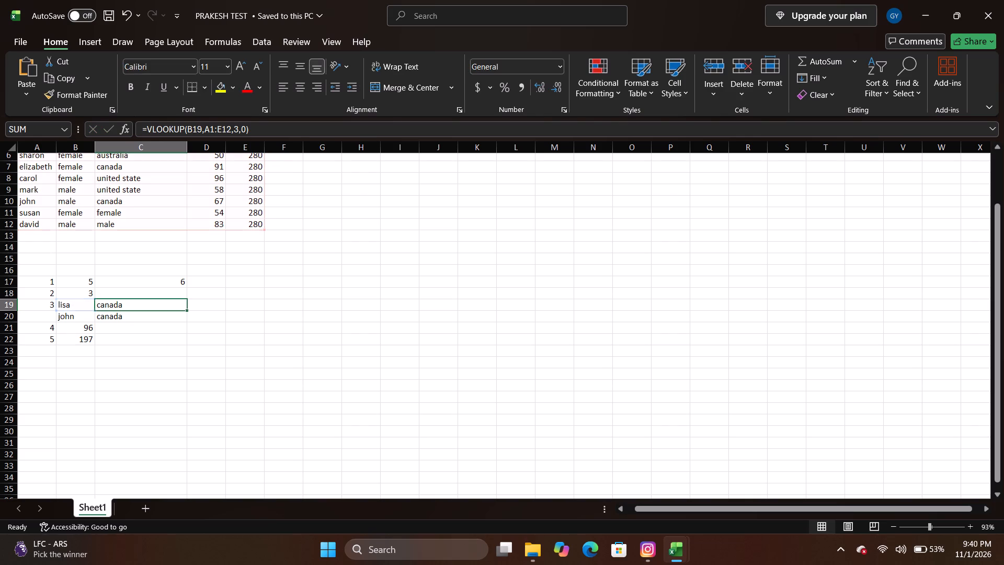
left_click(85, 307)
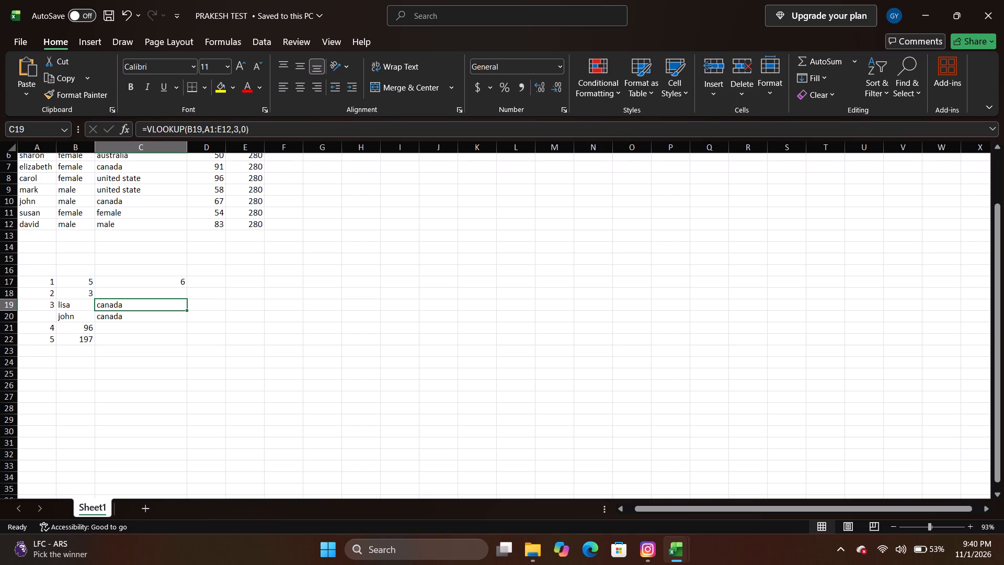
double_click(116, 301)
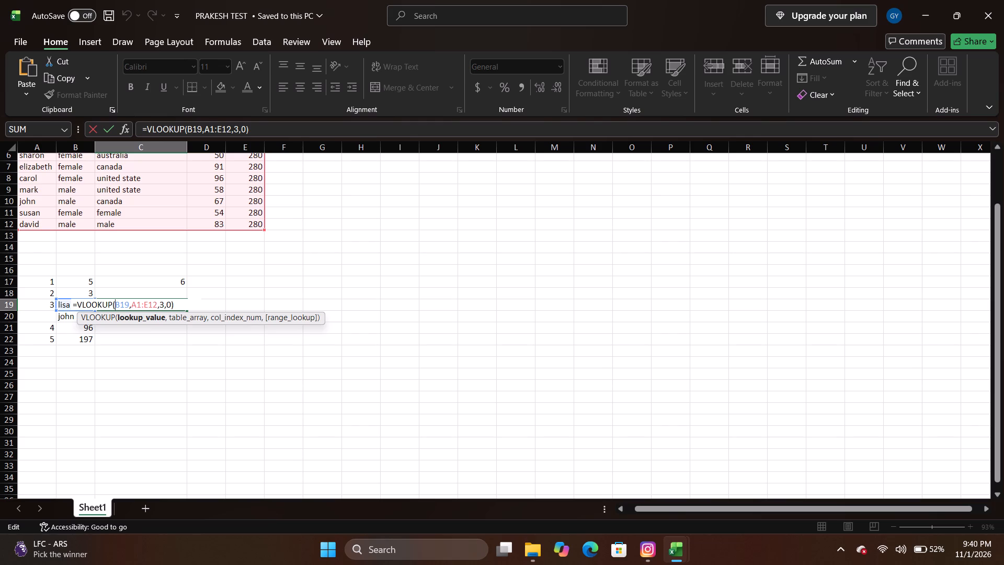
key("Escape")
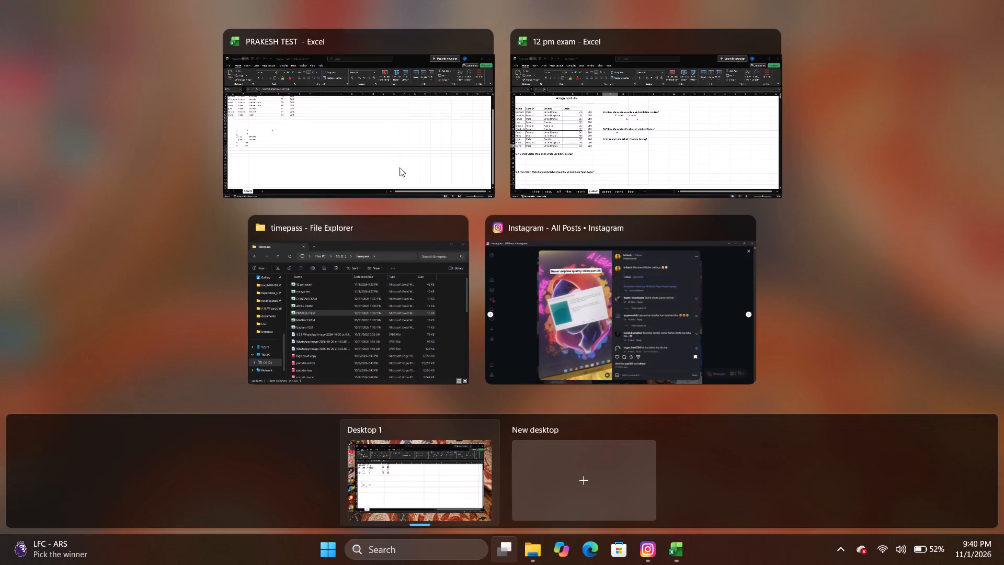
Switch back to the 12 pm exam workbook and enter the names lisa in G15 and john in G16 for Q.3.
left_click(536, 129)
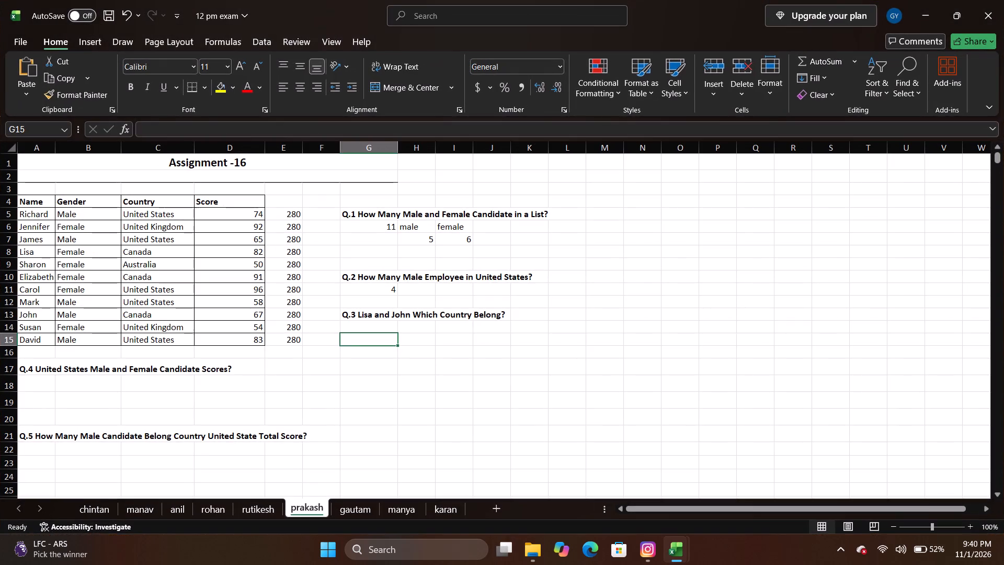
type("lisa")
key("space")
key("Down")
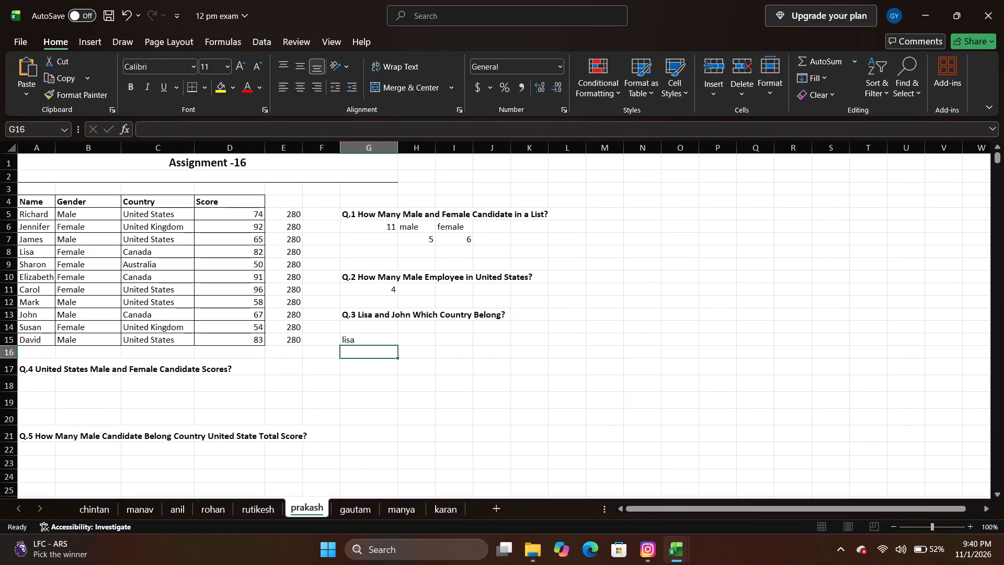
type("jo")
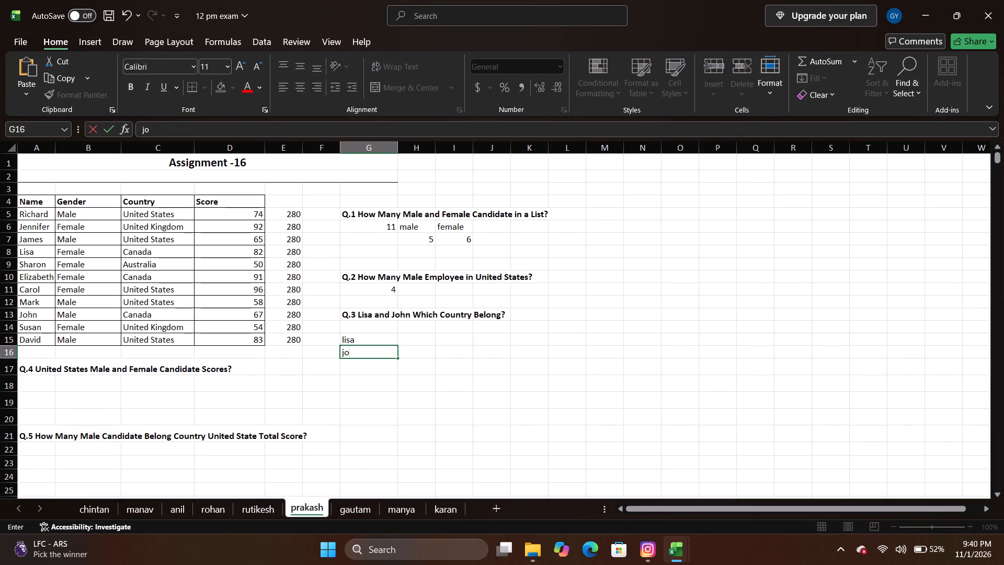
type("hb")
key("BackSpace")
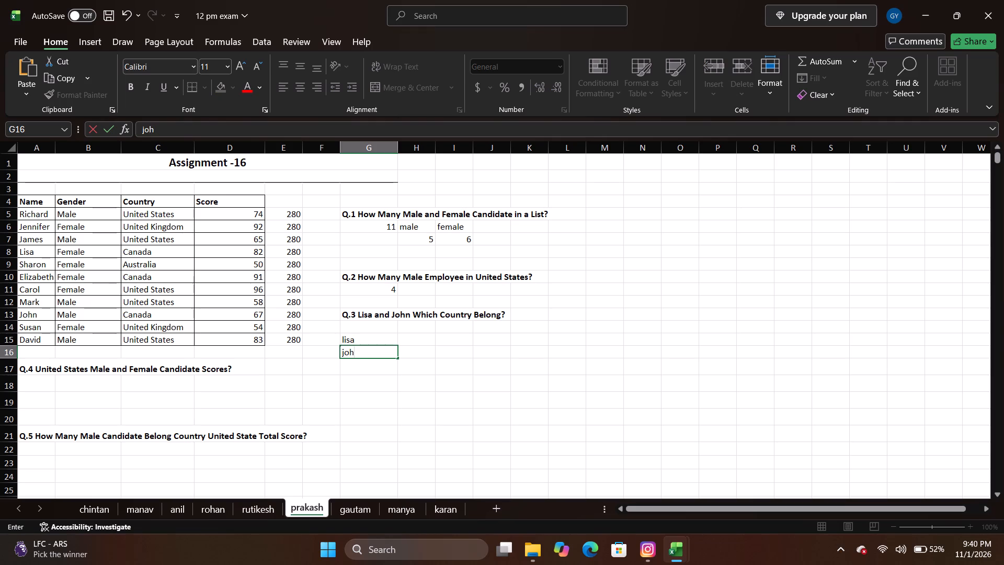
key("n")
key("Return")
Enter =VLOOKUP(G15,A5:C15,3,0) in H15 to look up lisa's country.
key("Right")
key("Right")
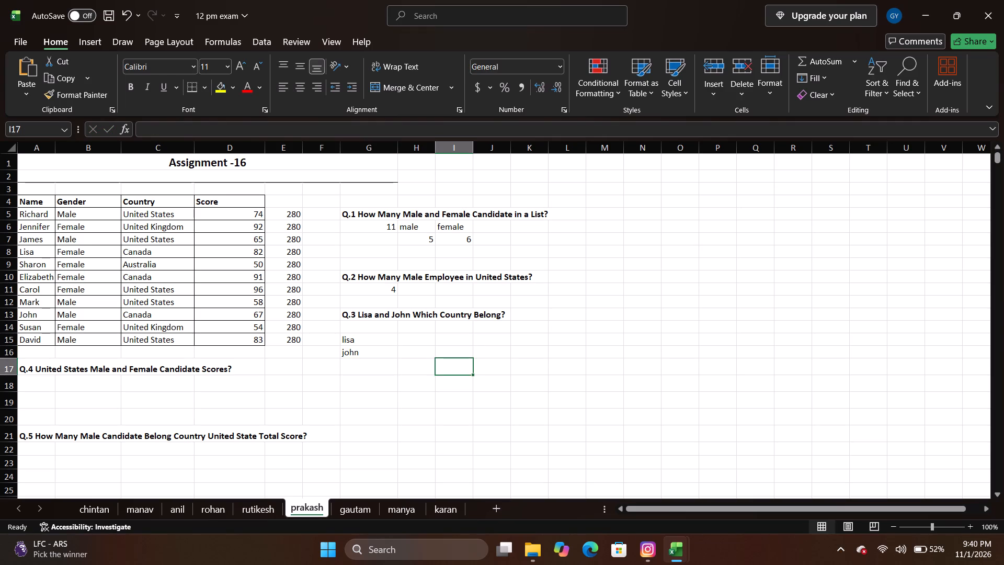
key("Up")
key("Up")
key("Left")
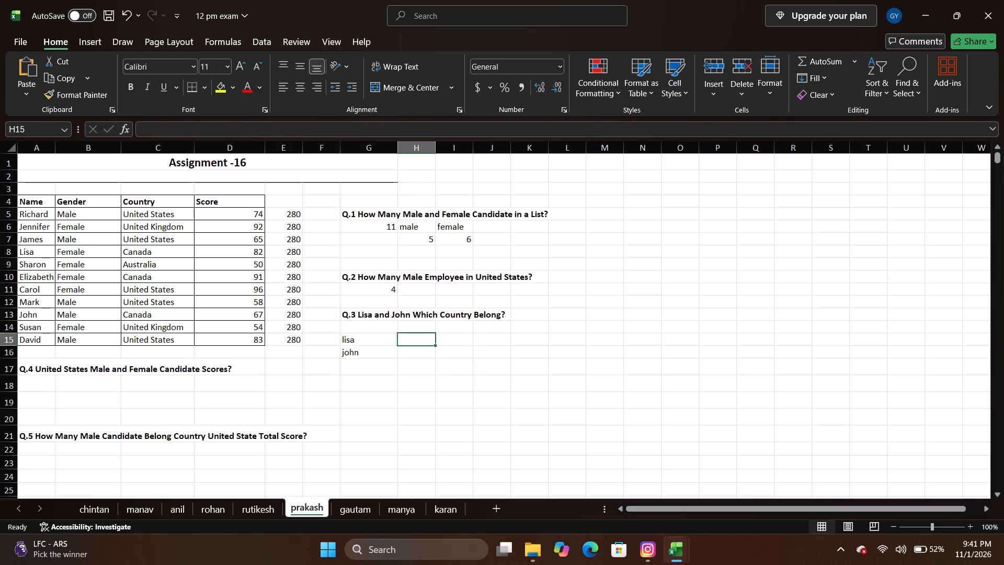
type("=vlo")
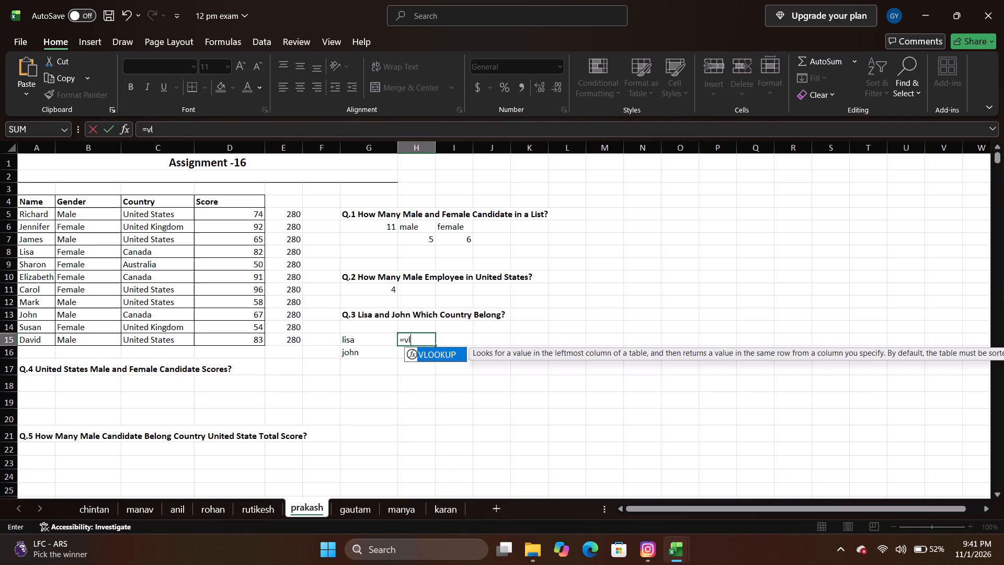
key("Tab")
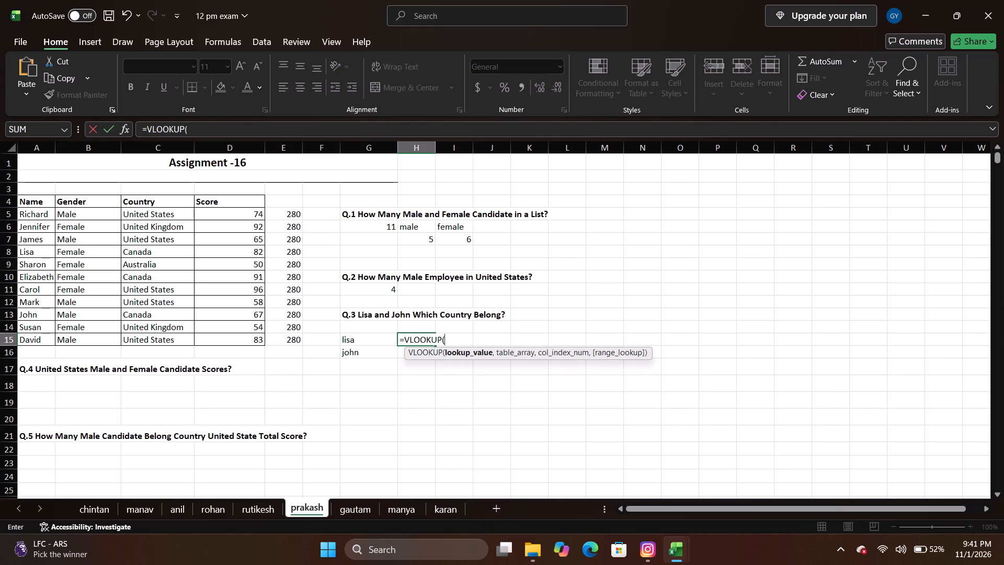
left_click(360, 346)
left_click(361, 342)
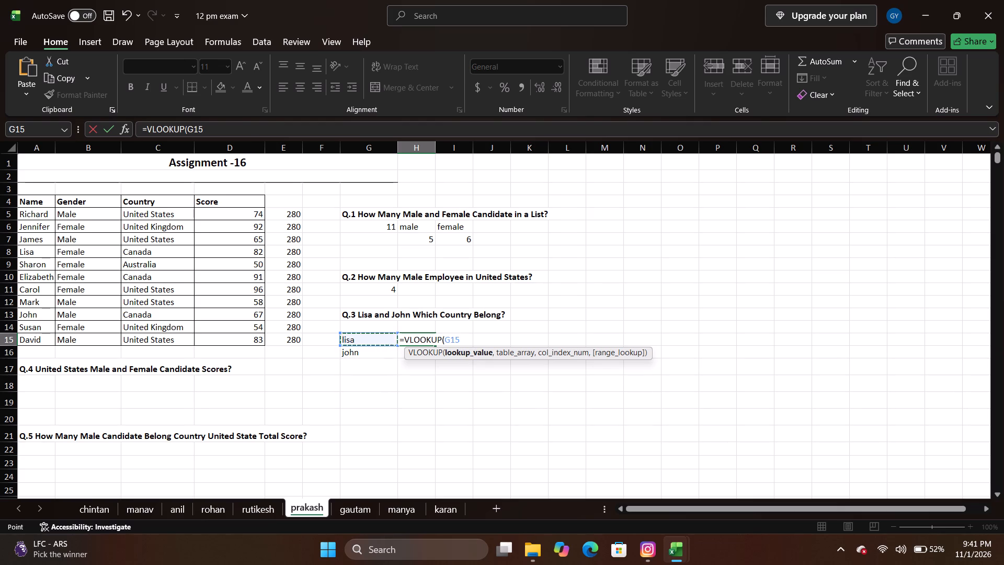
key("comma")
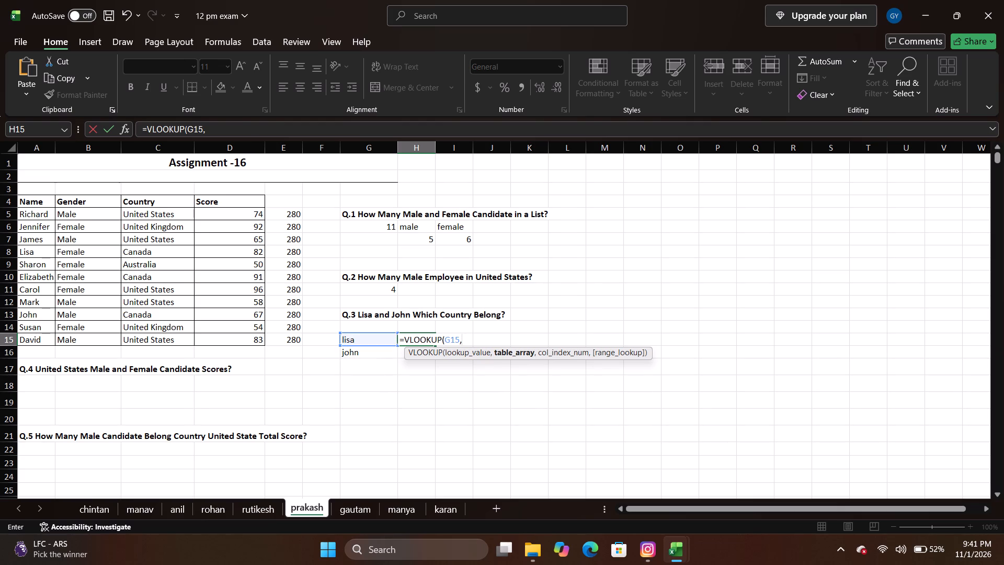
left_click_drag(44, 215, 157, 337)
key("comma")
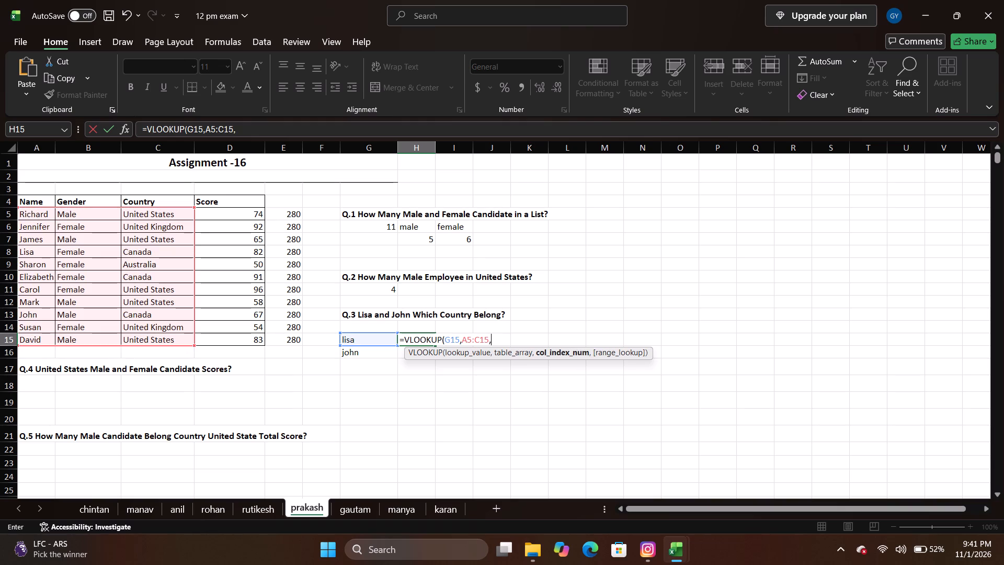
type("3,0")
key("Return")
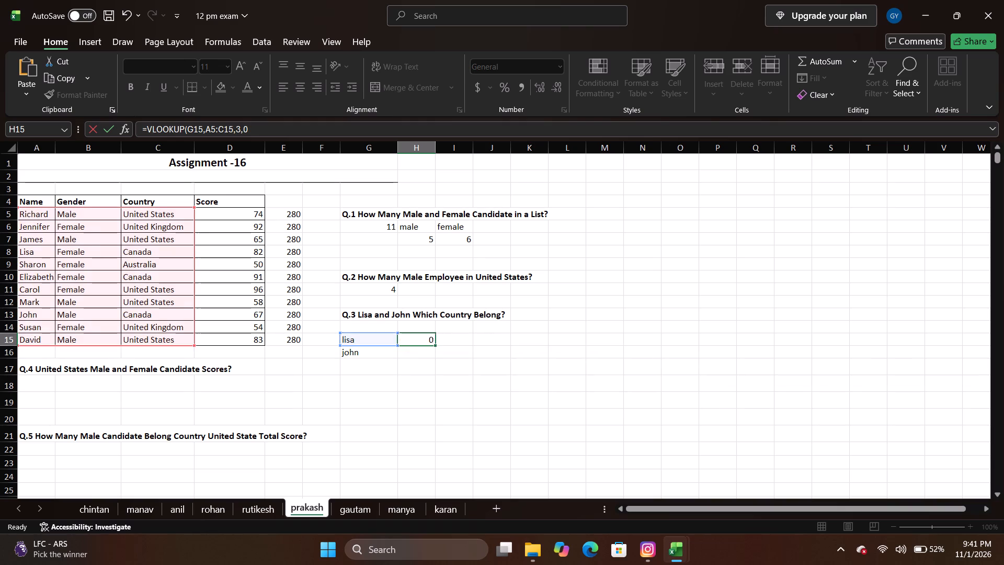
Compare the VLOOKUP formula in H15 with the lisa lookup formula in C19 of the PRAKESH TEST workbook.
double_click(409, 337)
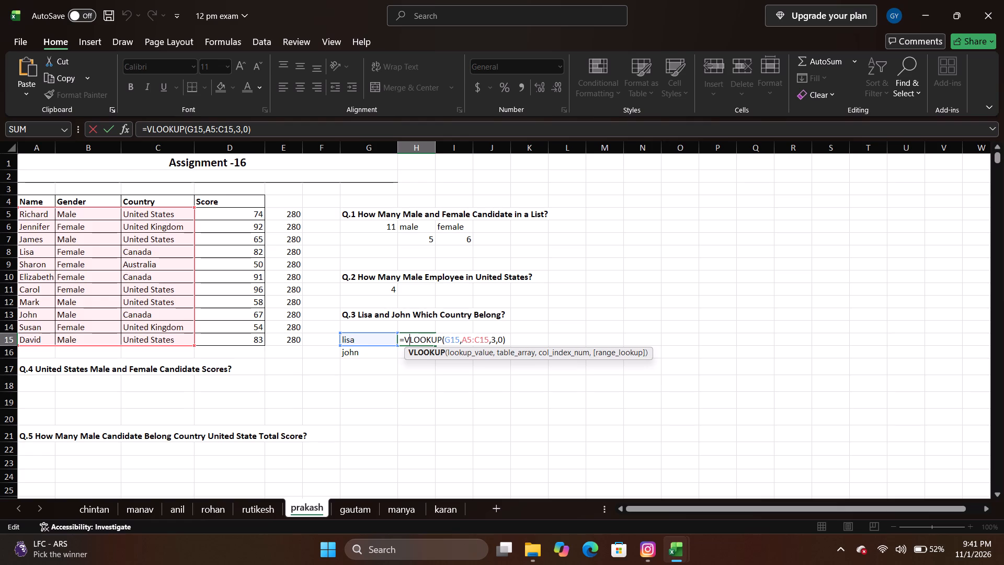
key("Return")
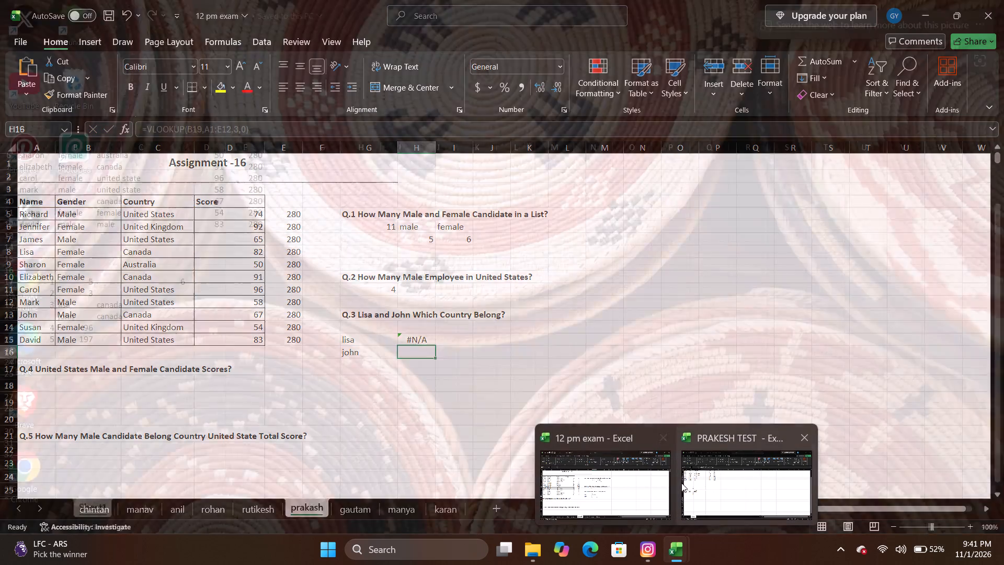
left_click(681, 483)
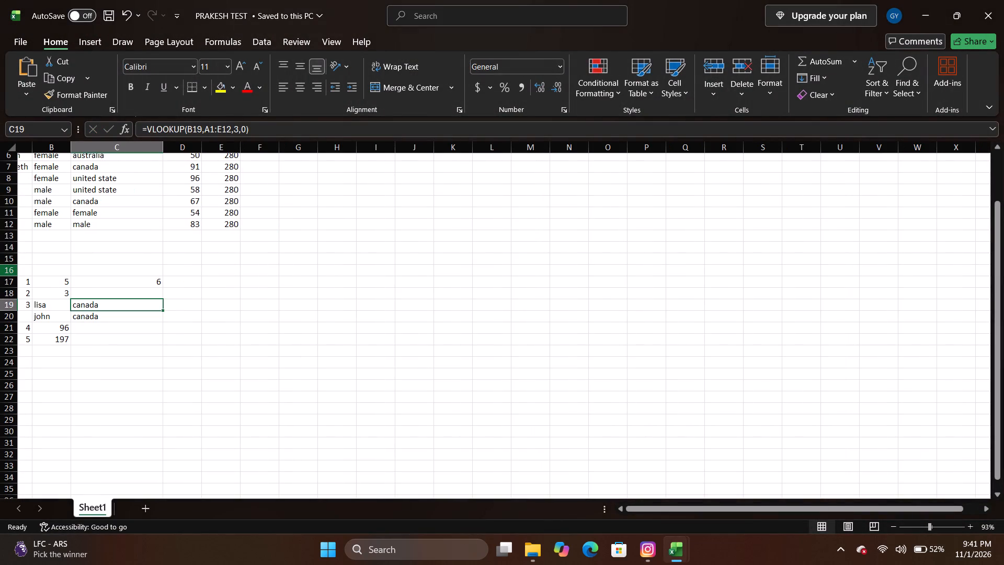
double_click(121, 303)
scroll(117, 257, "up", 1)
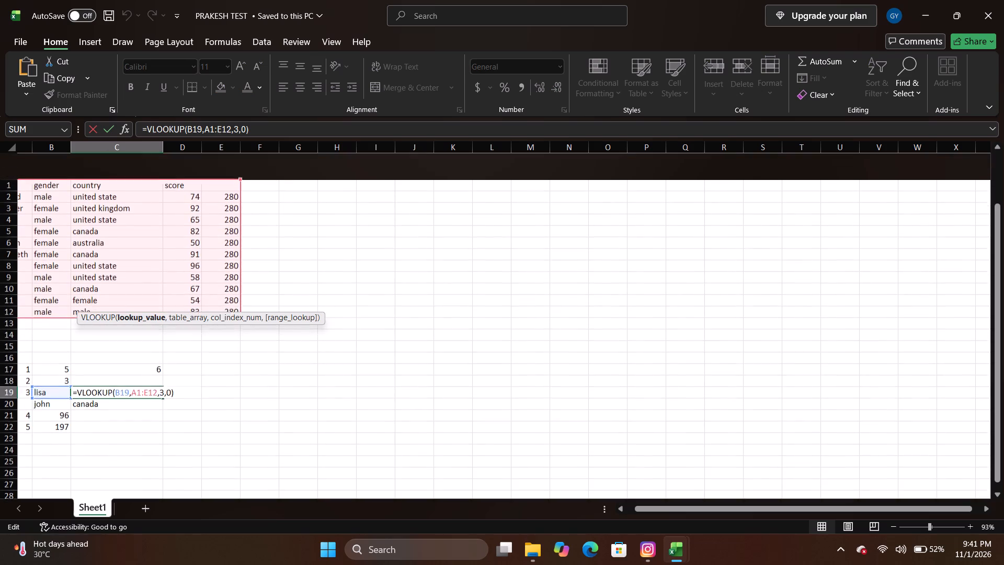
scroll(117, 257, "up", 2)
scroll(117, 257, "right", 1)
scroll(117, 257, "down", 1)
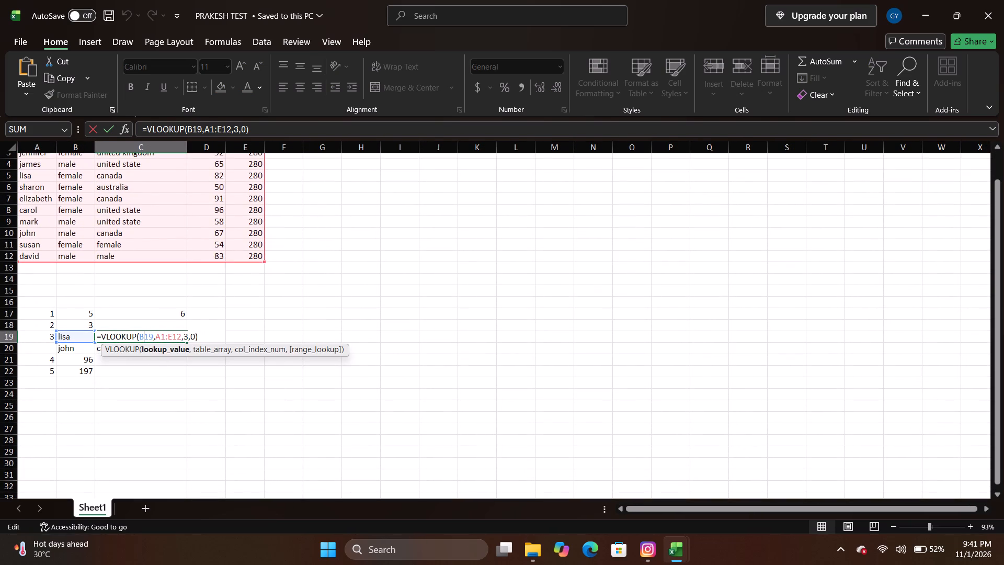
scroll(169, 346, "up", 3)
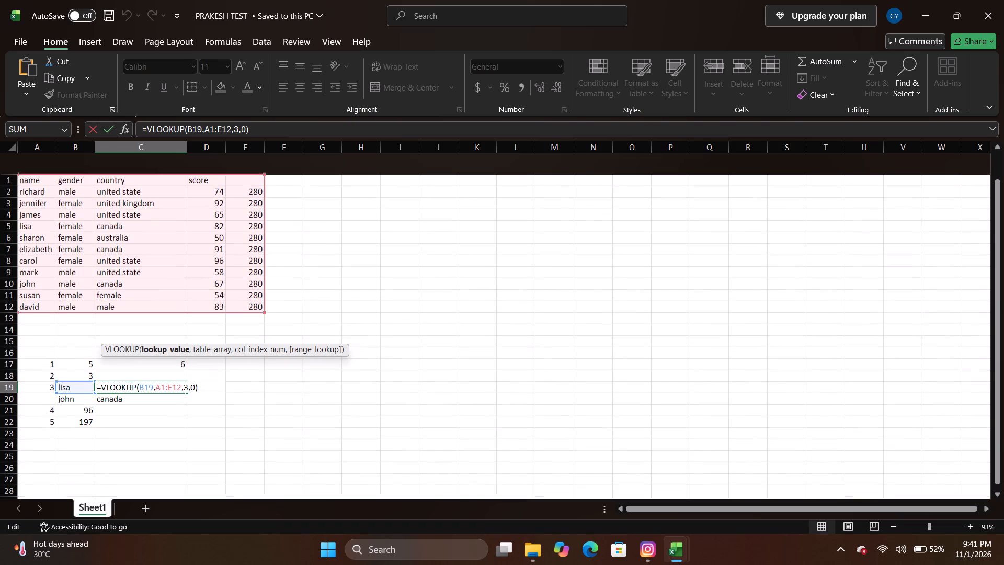
scroll(169, 312, "up", 1)
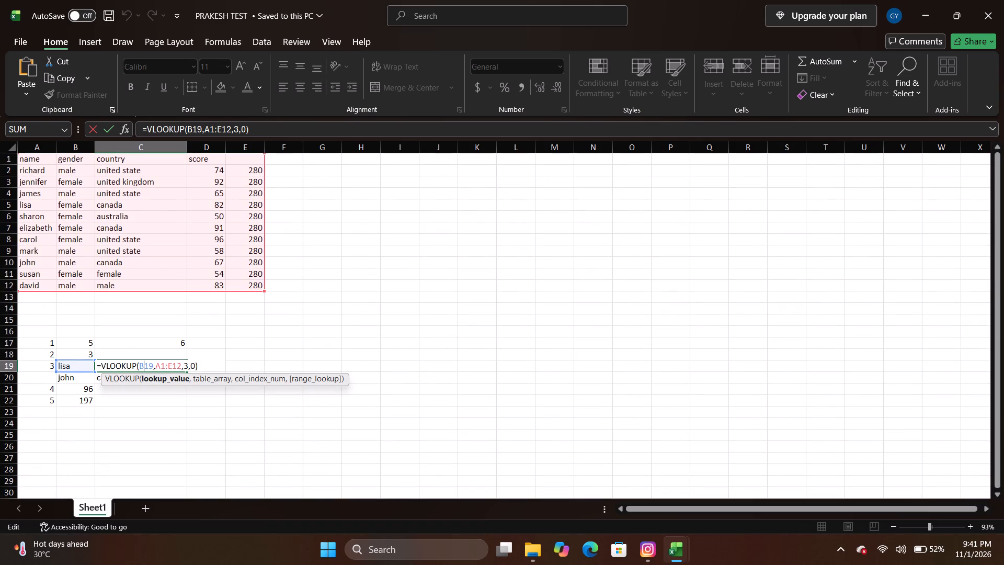
key("Escape")
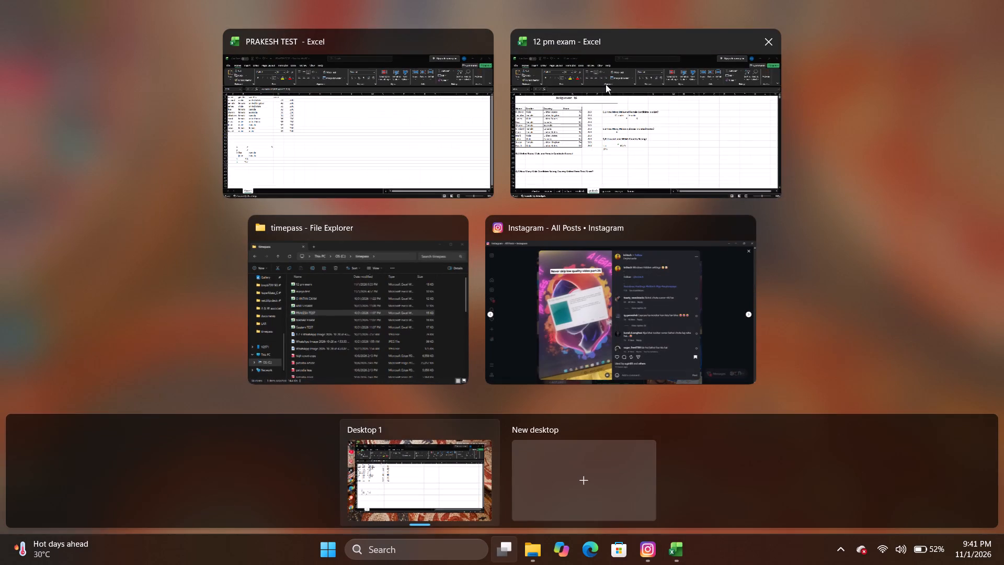
Return to the 12 pm exam workbook and change the table range in H15's VLOOKUP to A4:E15.
left_click(606, 84)
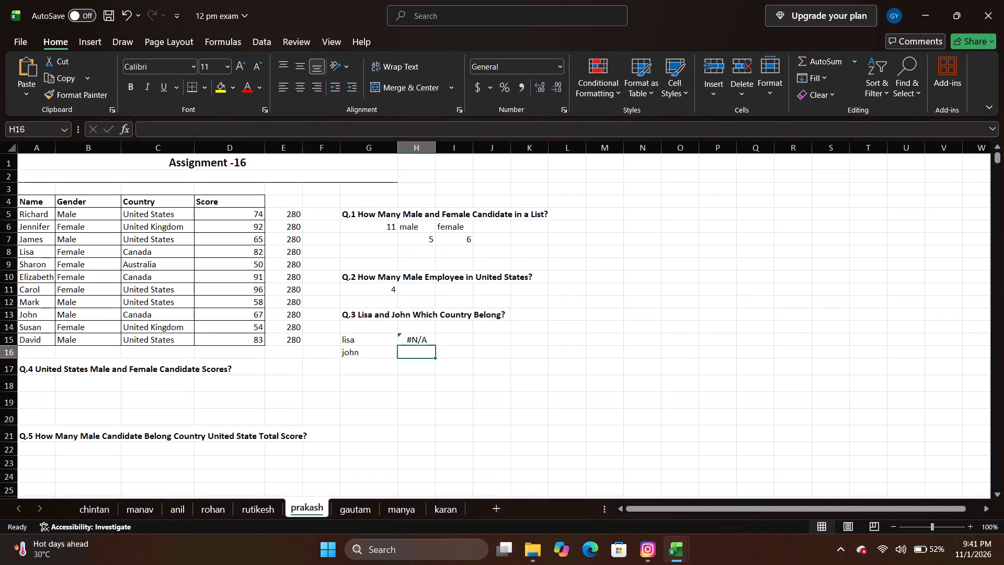
double_click(408, 342)
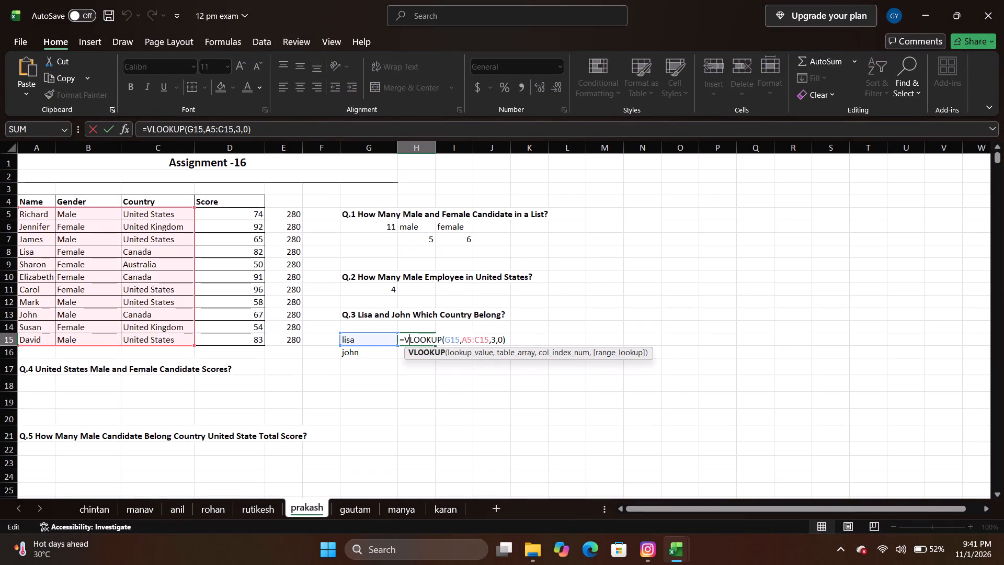
left_click(490, 341)
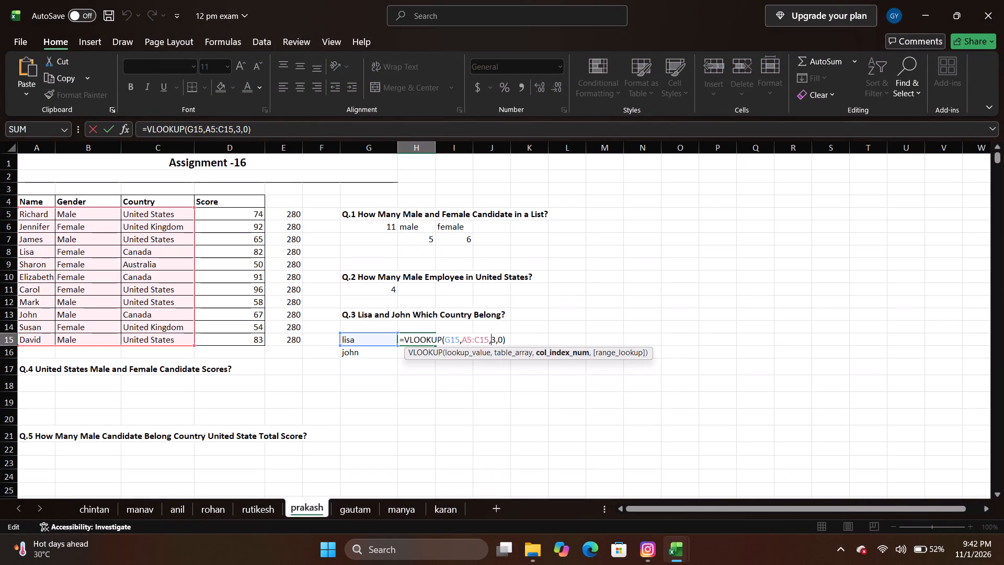
key("Left")
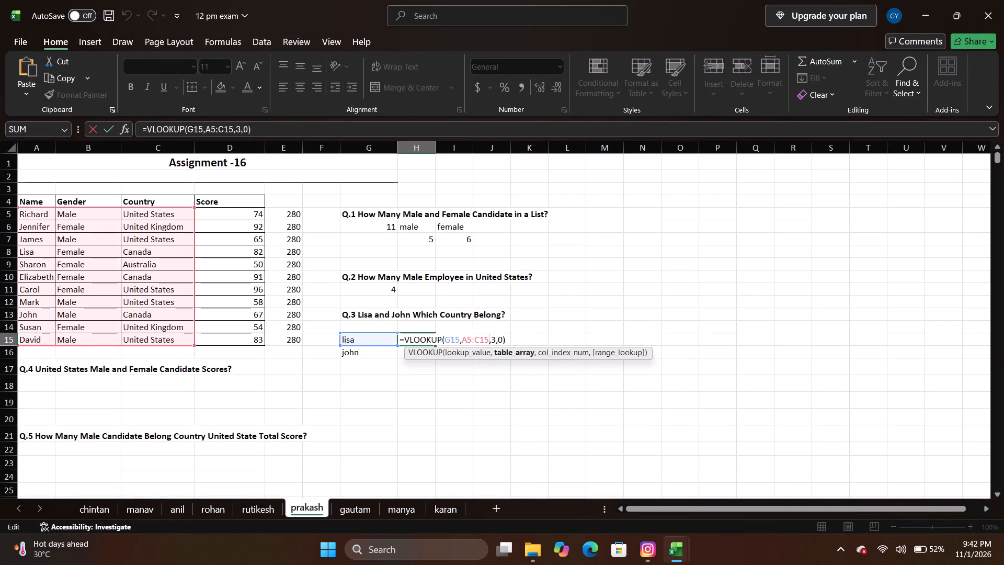
key("BackSpace")
key("BackSpace")
key("BackSpace")
key("BackSpace")
key("BackSpace")
key("BackSpace")
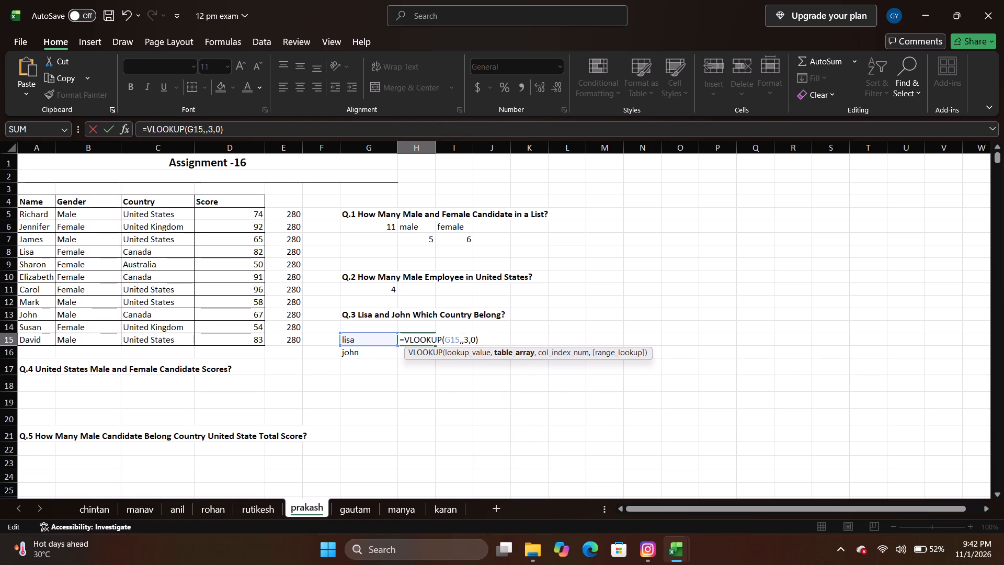
left_click_drag(37, 199, 207, 231)
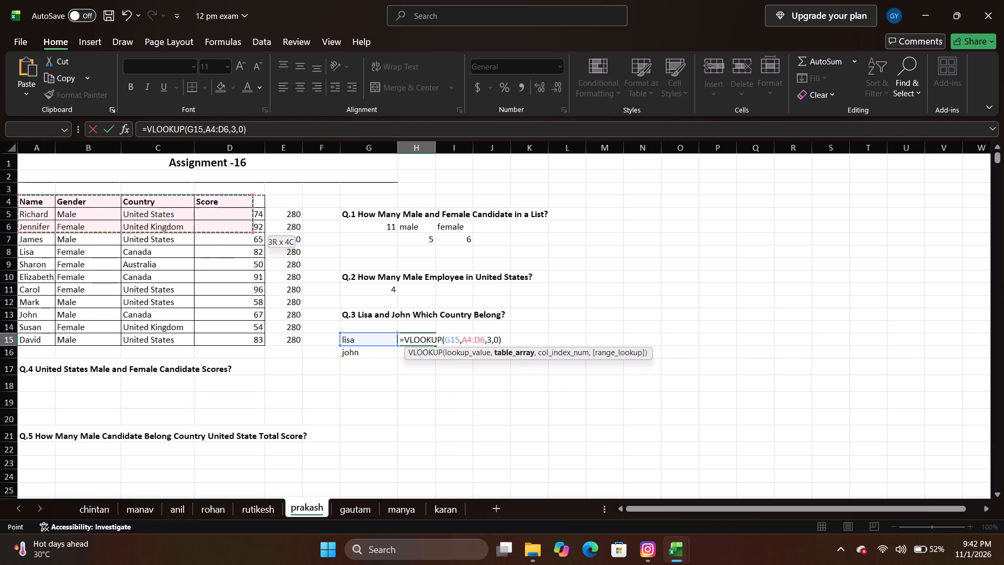
left_click_drag(207, 231, 278, 343)
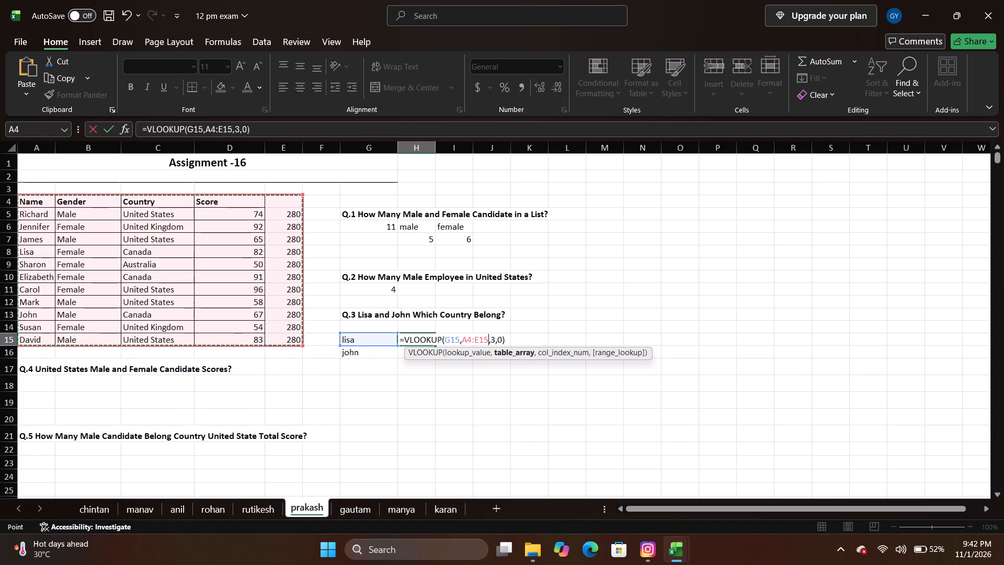
key("Return")
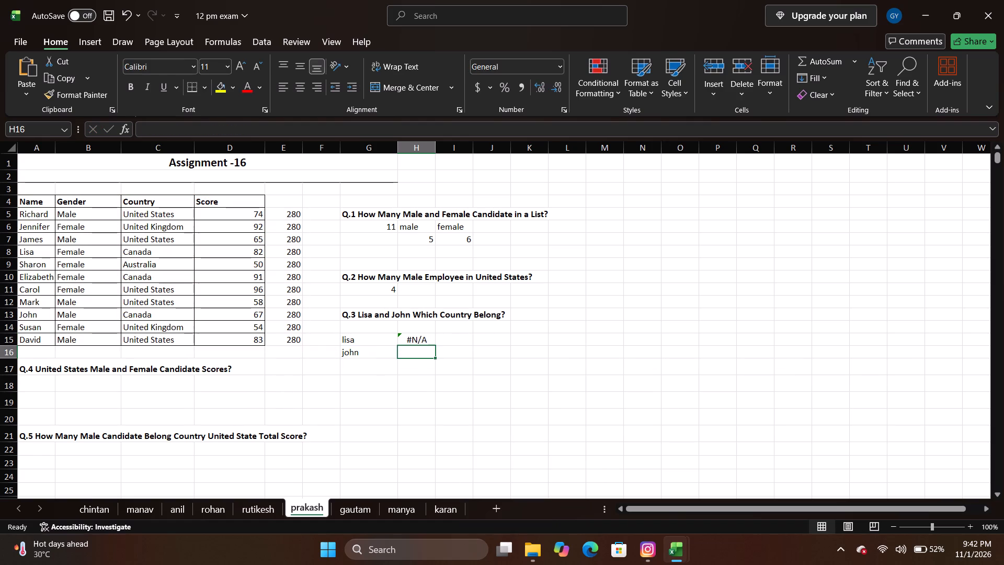
Examine the lookup value and table range arguments of H15's VLOOKUP and the name text in G15.
double_click(412, 334)
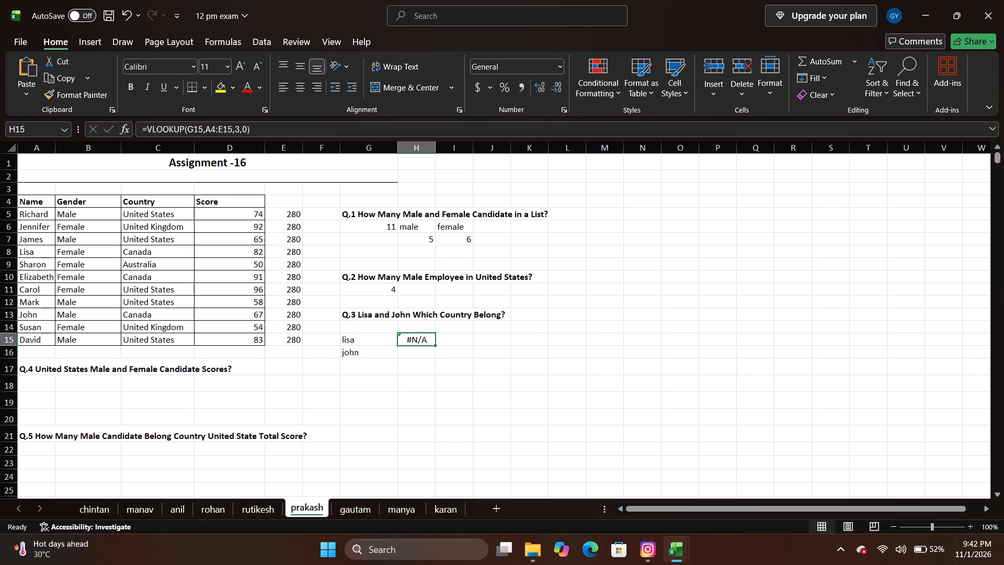
double_click(420, 341)
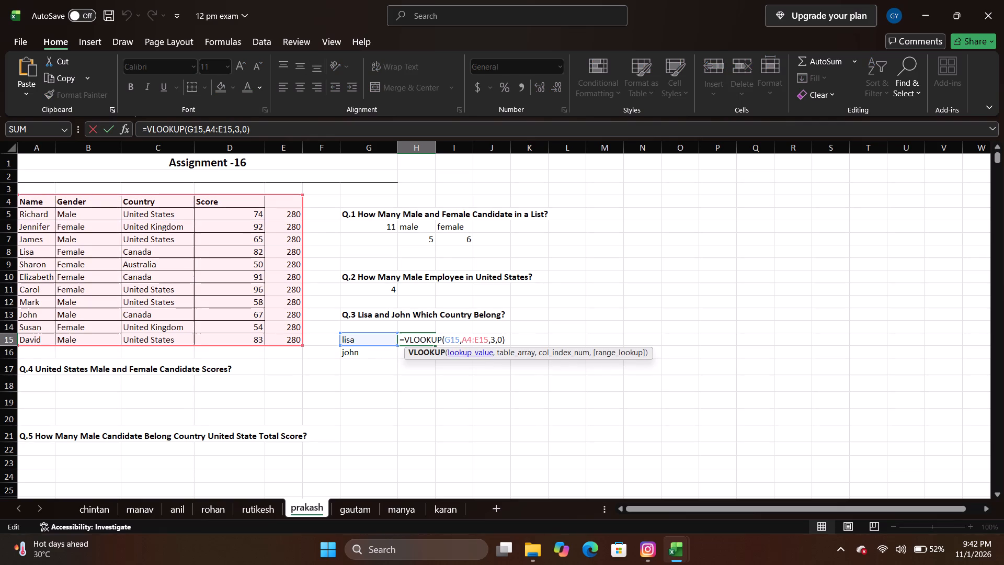
left_click(462, 352)
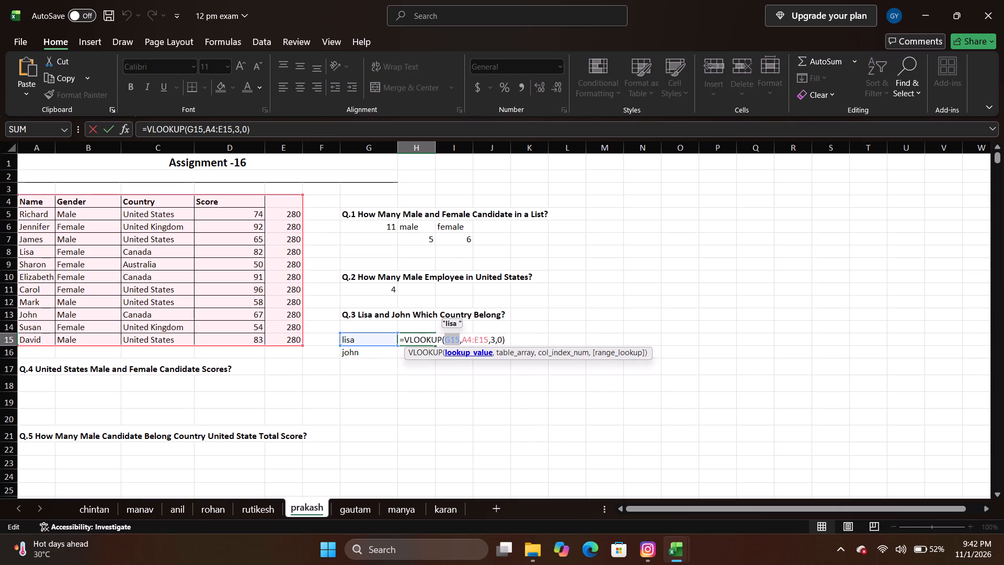
left_click(520, 357)
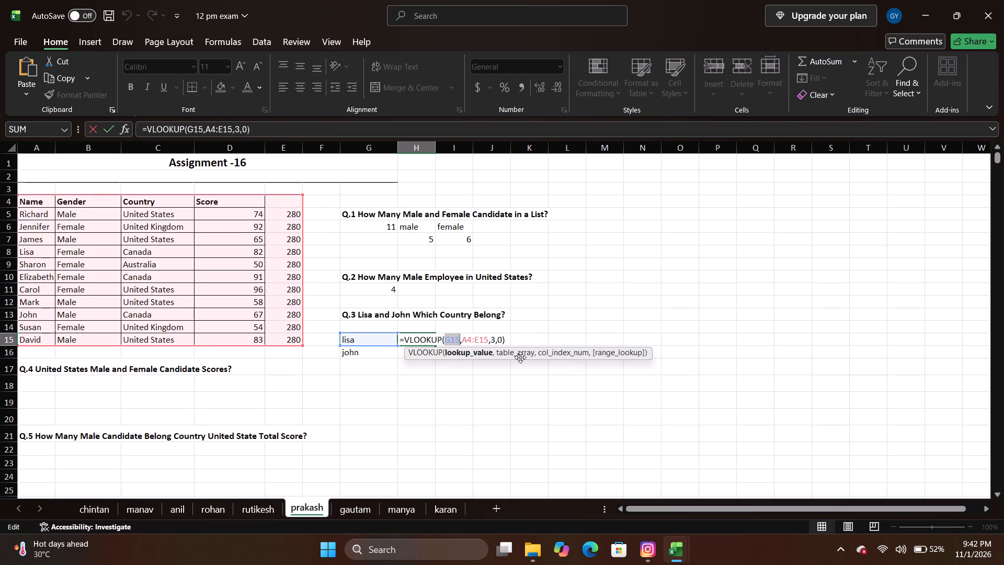
left_click(512, 355)
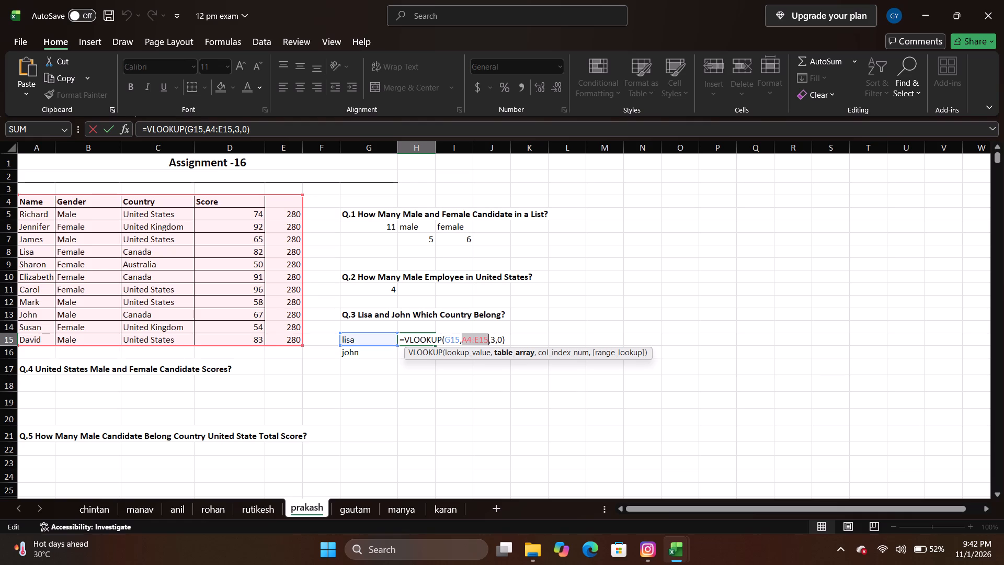
key("Return")
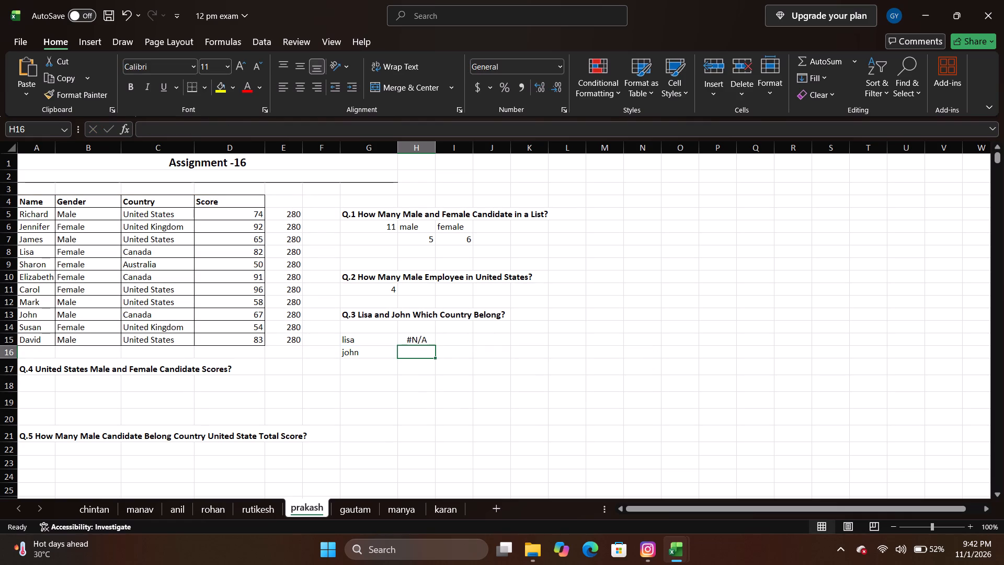
left_click(348, 338)
double_click(348, 338)
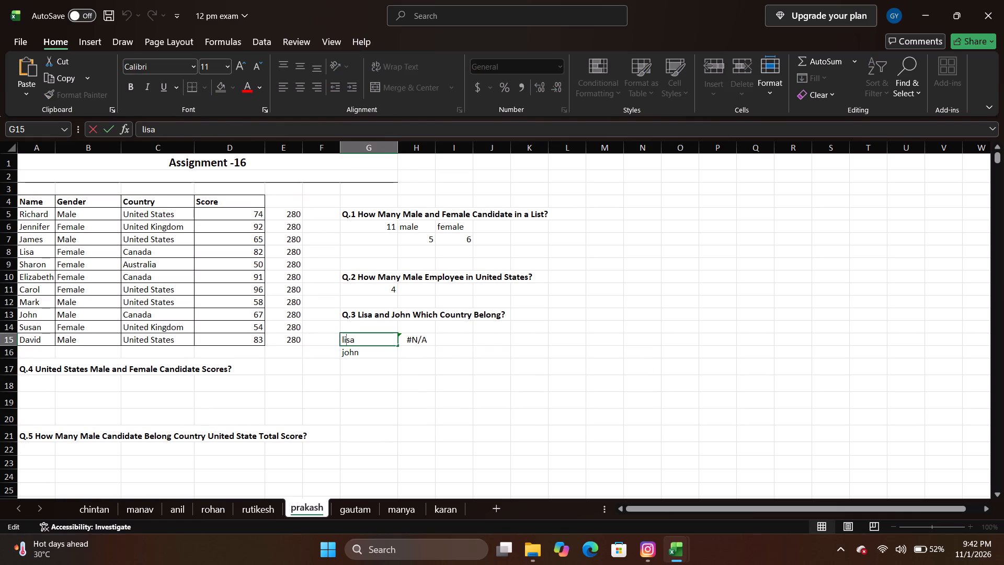
left_click(347, 343)
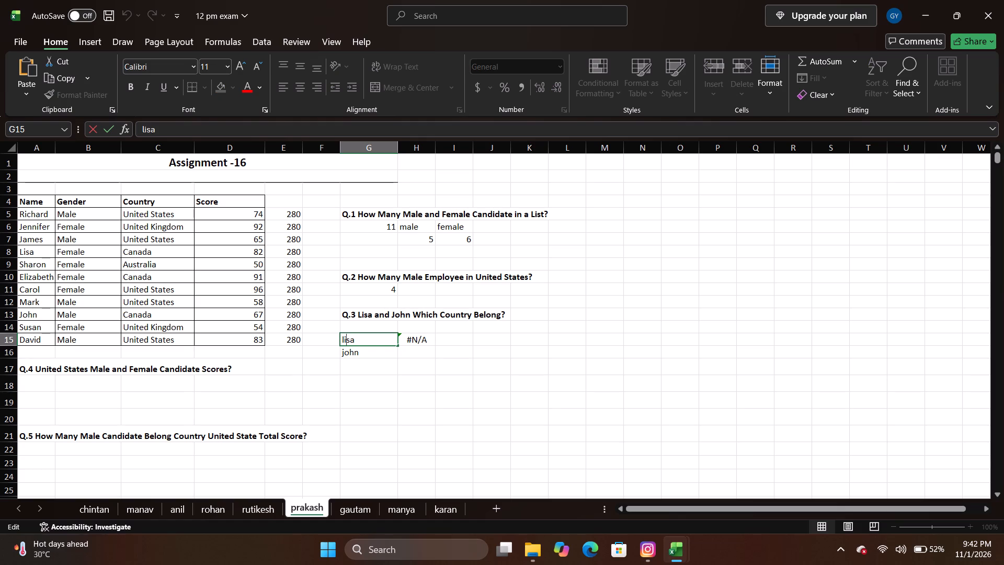
left_click(347, 343)
left_click_drag(347, 343, 389, 375)
left_click_drag(389, 375, 388, 374)
left_click_drag(388, 374, 364, 355)
Enter =VLOOKUP(G16,A5:D15,3,0) in H16 to look up john's country.
left_click(411, 353)
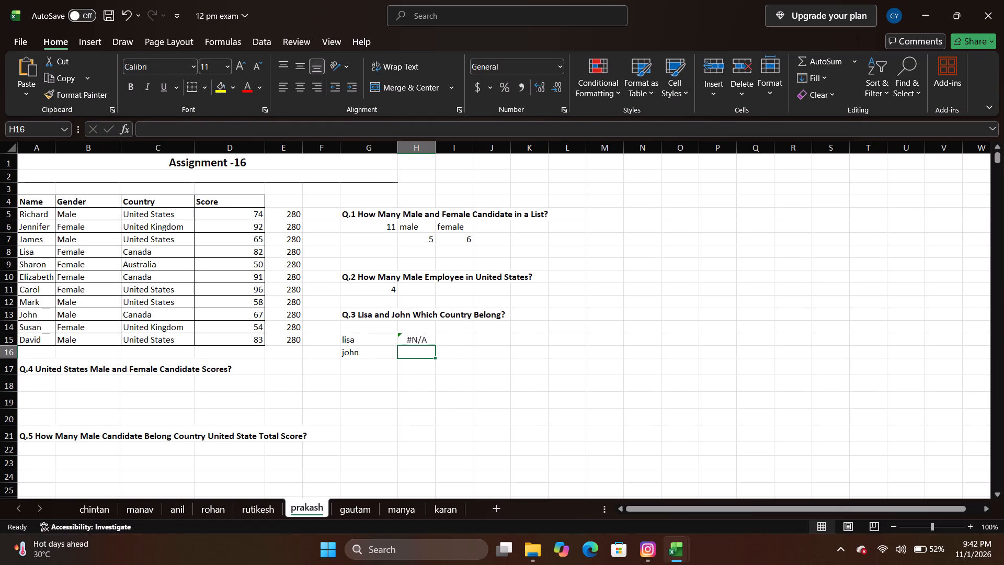
key("equal")
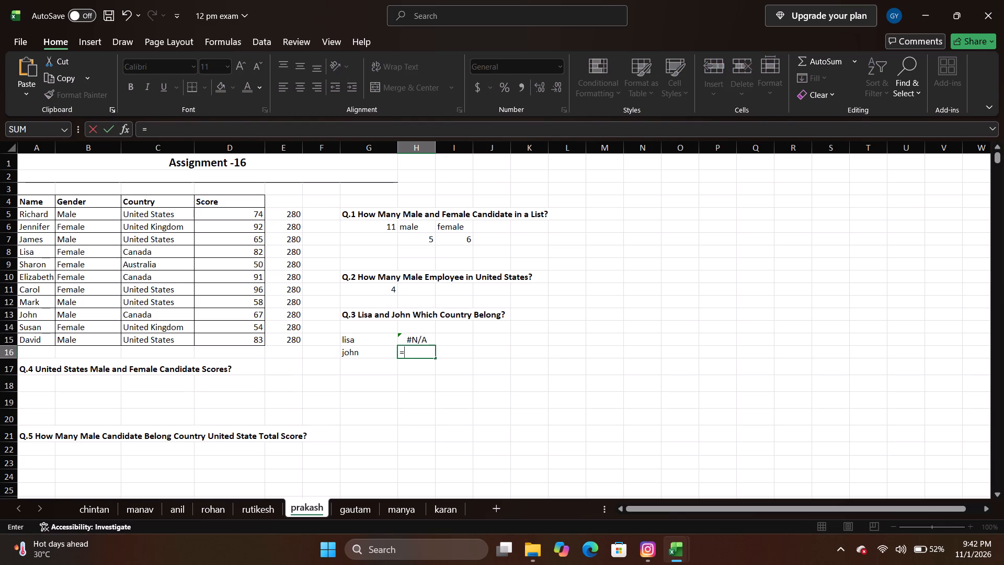
type("vlo")
key("Tab")
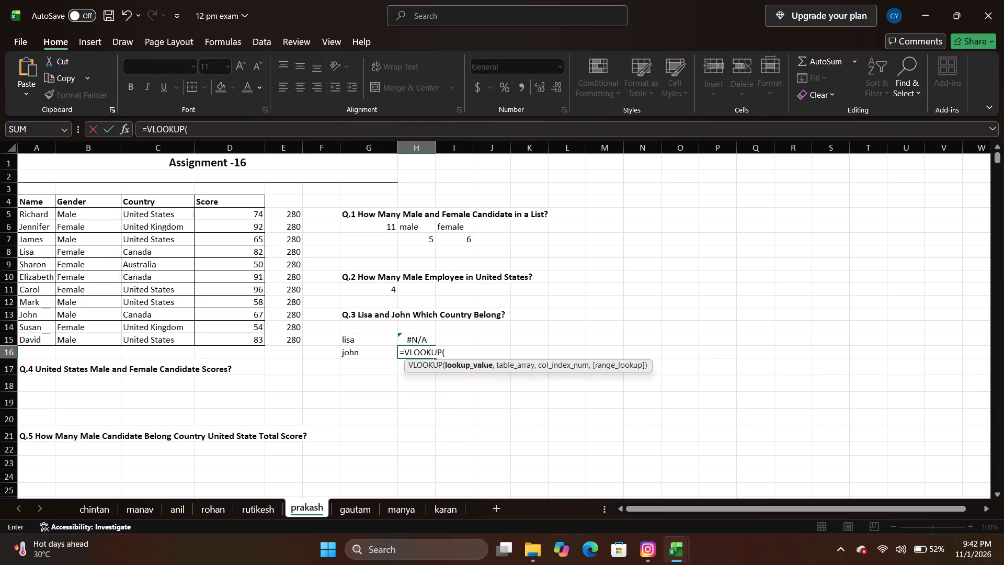
left_click(383, 355)
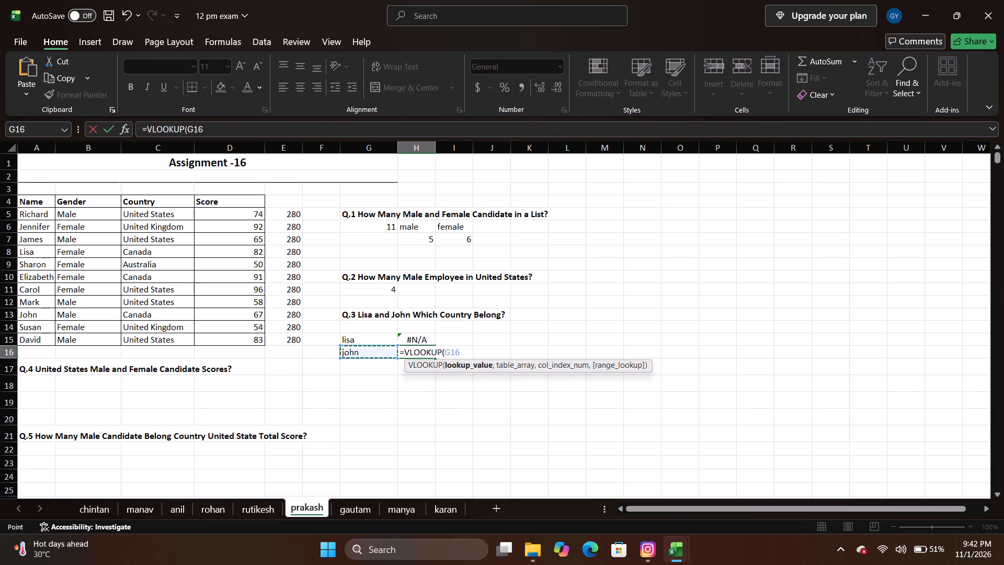
key("comma")
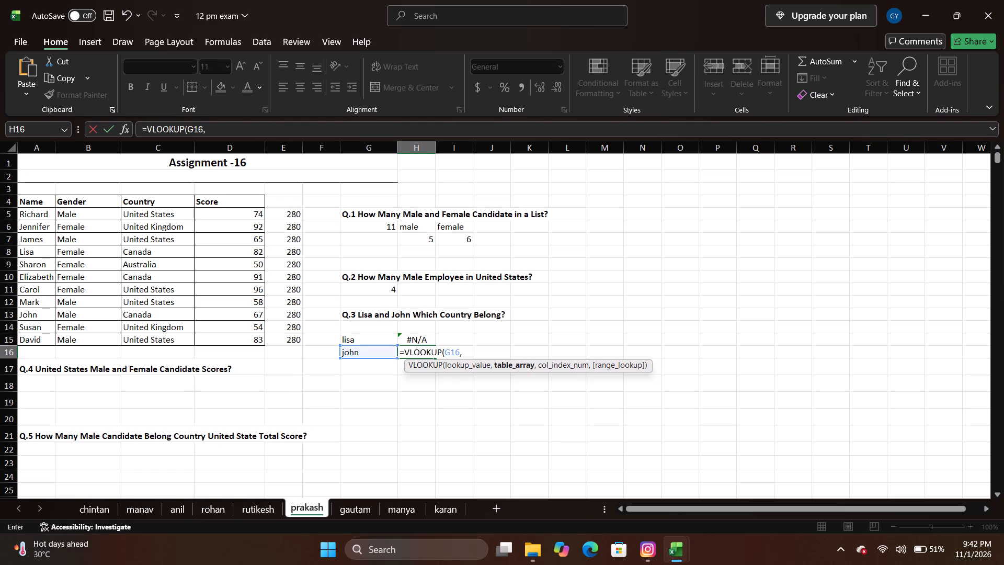
left_click_drag(29, 212, 192, 282)
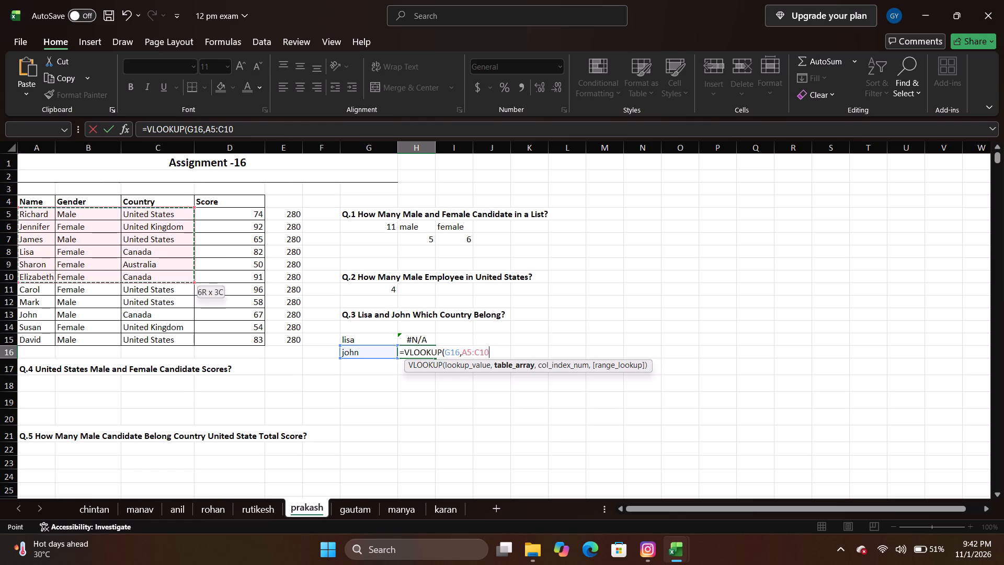
left_click_drag(192, 282, 212, 339)
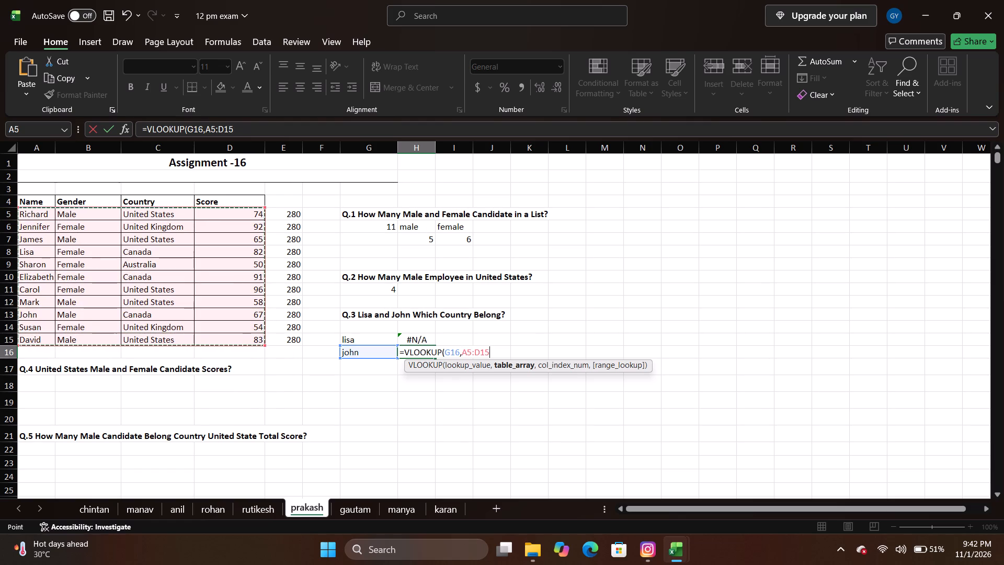
key("comma")
key("3")
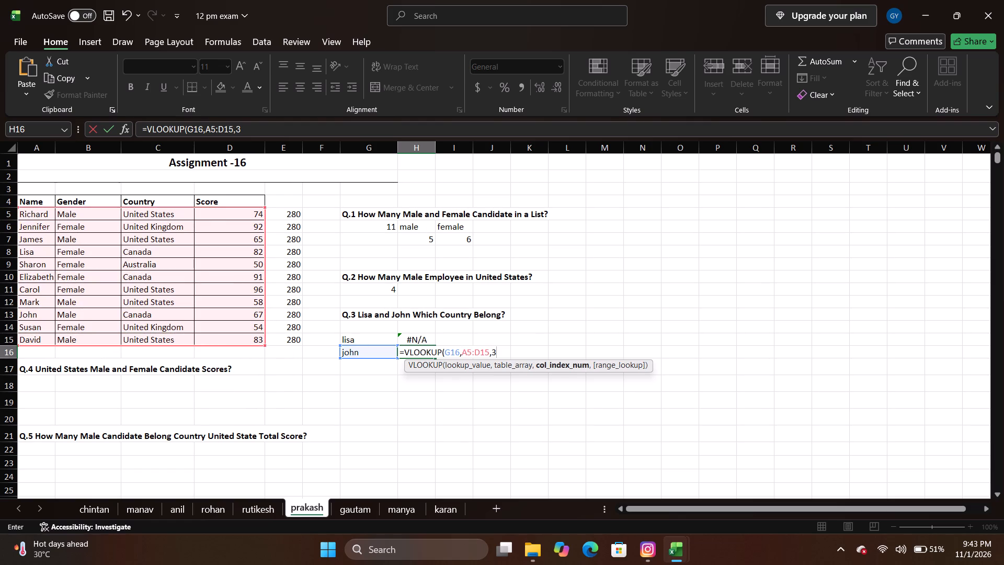
type(",0")
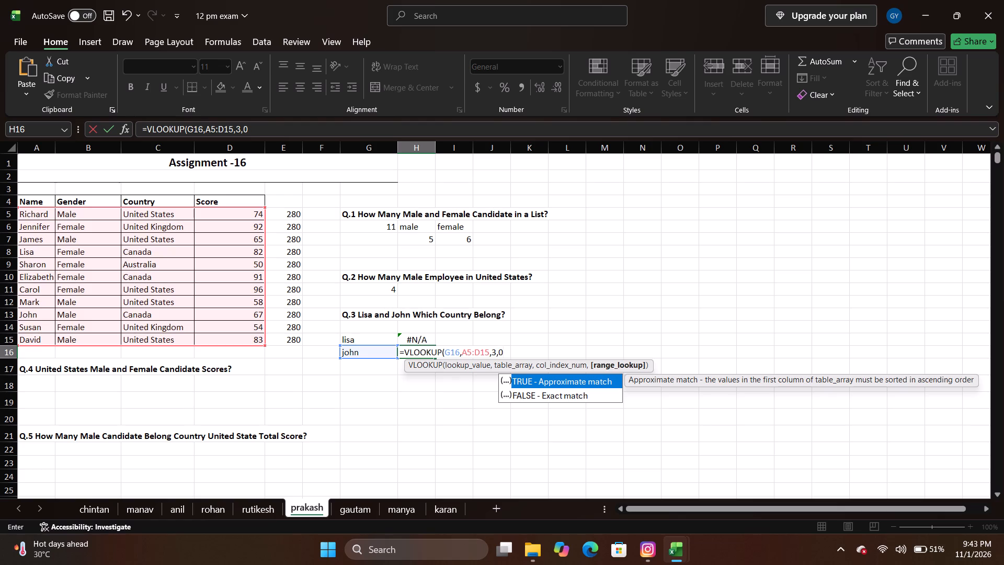
key("Return")
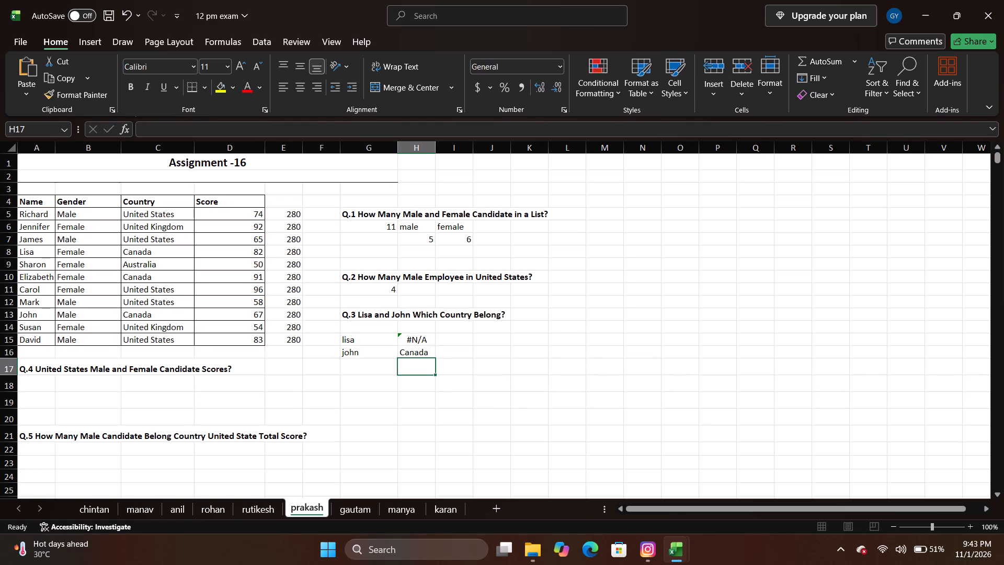
Clear the whole existing VLOOKUP formula from H15 beside lisa.
double_click(417, 339)
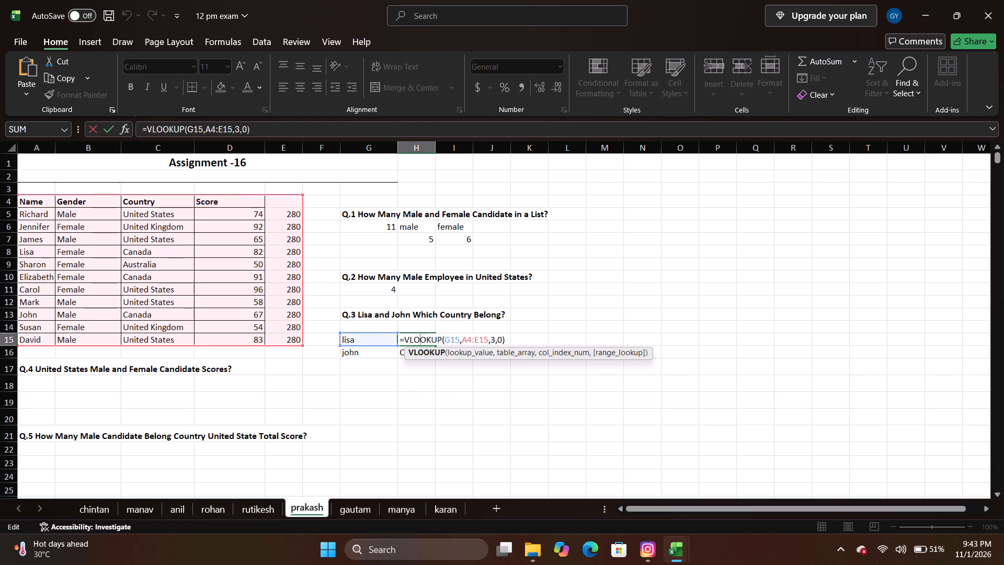
left_click(503, 338)
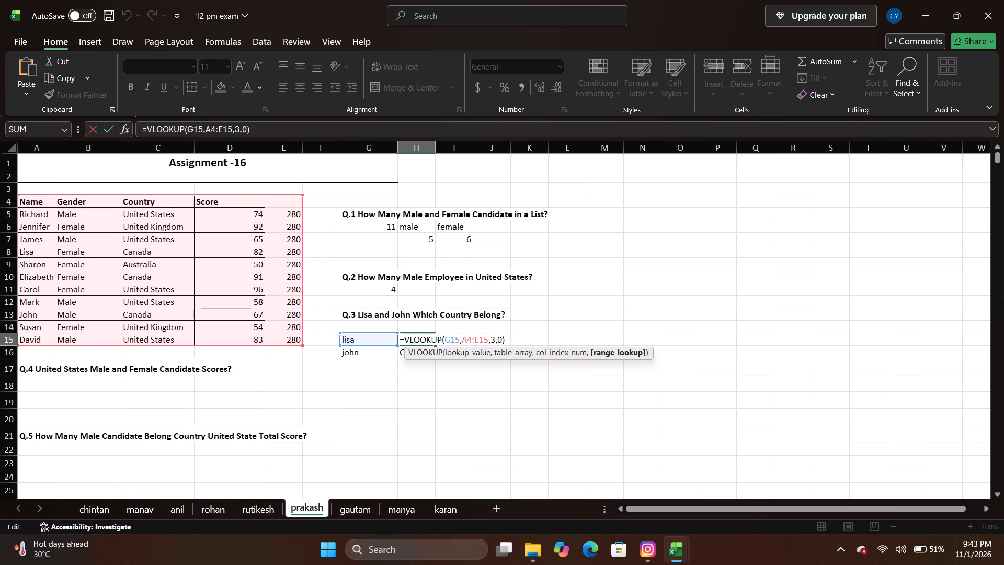
key("BackSpace")
key("BackSpace")
key("BackSpace")
key("BackSpace")
key("BackSpace")
key("BackSpace")
key("BackSpace")
key("BackSpace")
key("BackSpace")
key("BackSpace")
key("BackSpace")
key("BackSpace")
key("BackSpace")
key("BackSpace")
key("BackSpace")
key("BackSpace")
key("BackSpace")
key("BackSpace")
key("BackSpace")
key("BackSpace")
key("BackSpace")
key("BackSpace")
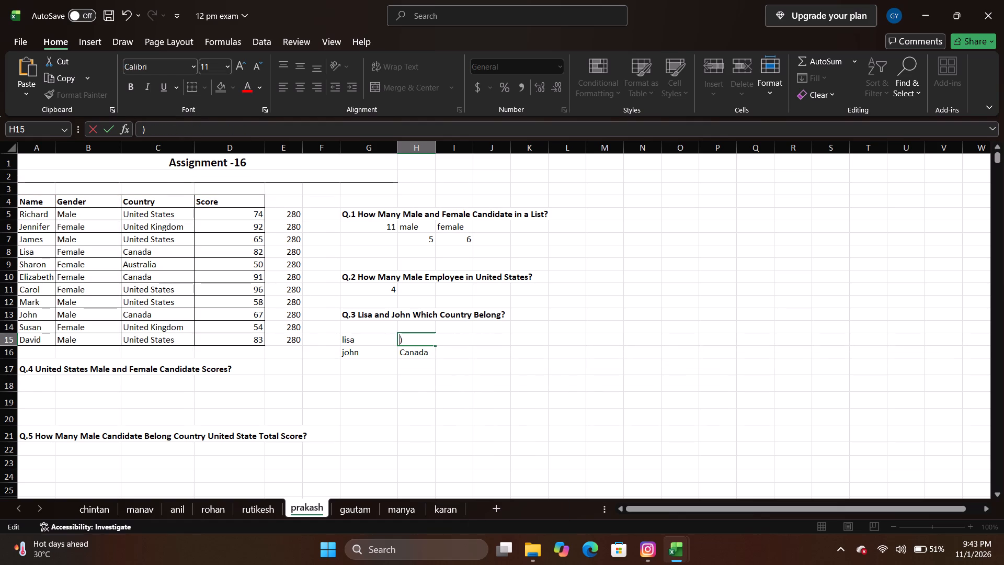
key("Right")
key("BackSpace")
Enter =VLOOKUP(A8,A5:E15,3,0) in H15, using Lisa's name cell in the table as the lookup value.
key("equal")
type("vlo")
key("Tab")
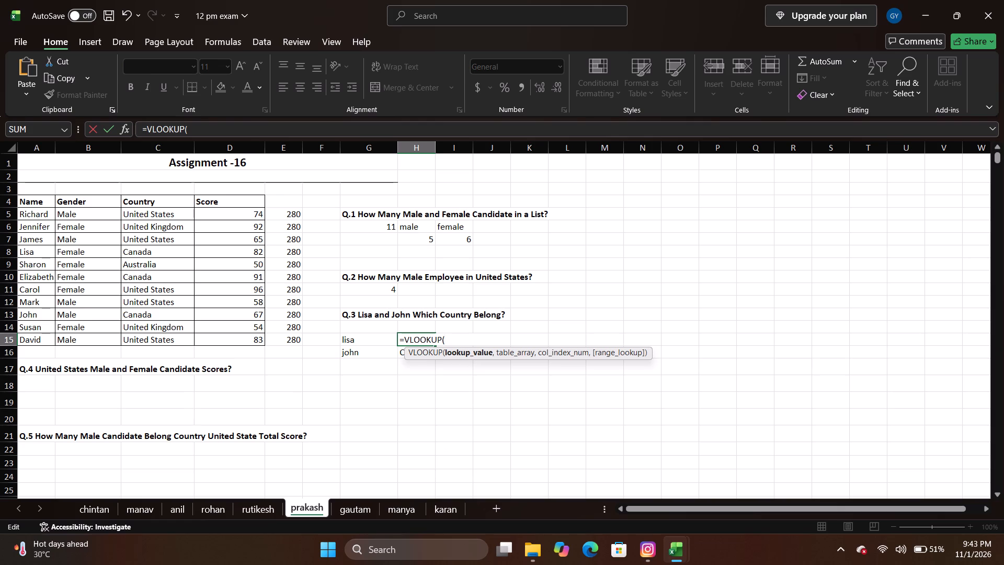
left_click(369, 341)
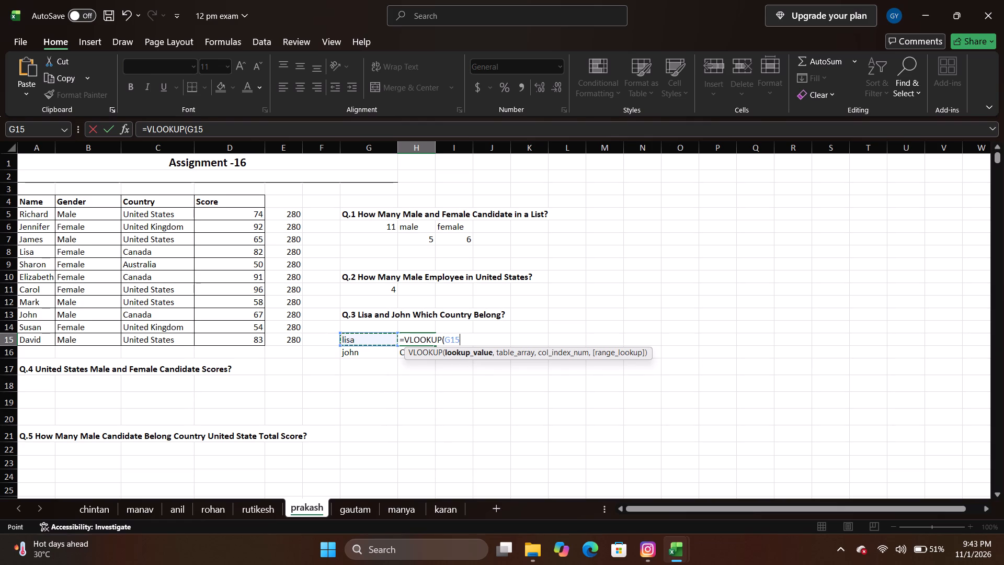
key("BackSpace")
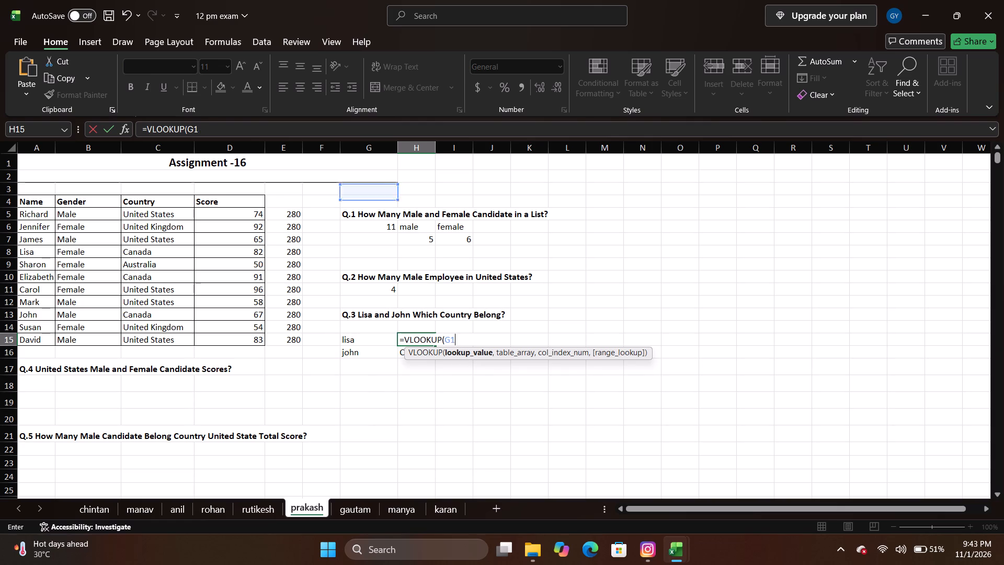
key("BackSpace")
key("BackSpace")
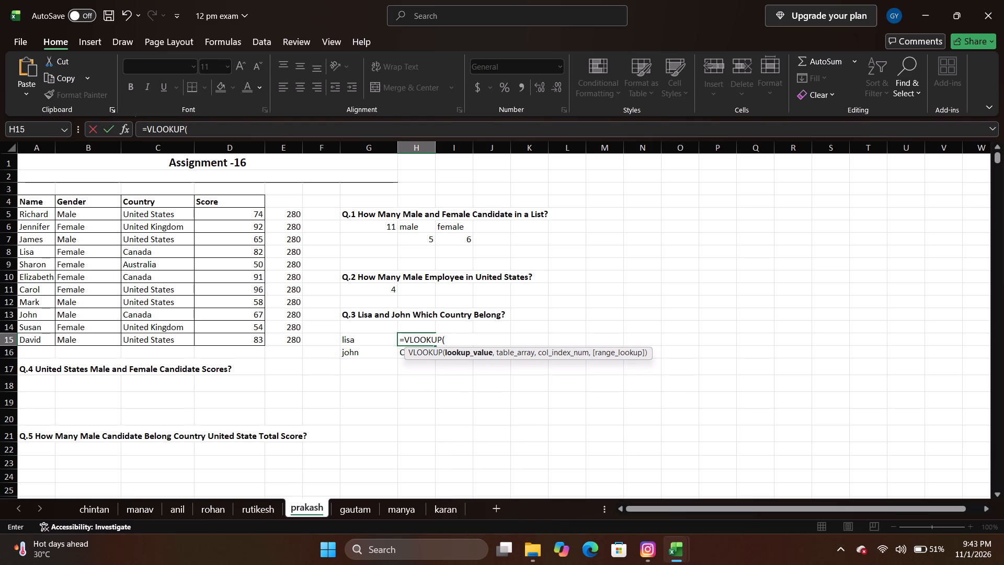
left_click(27, 251)
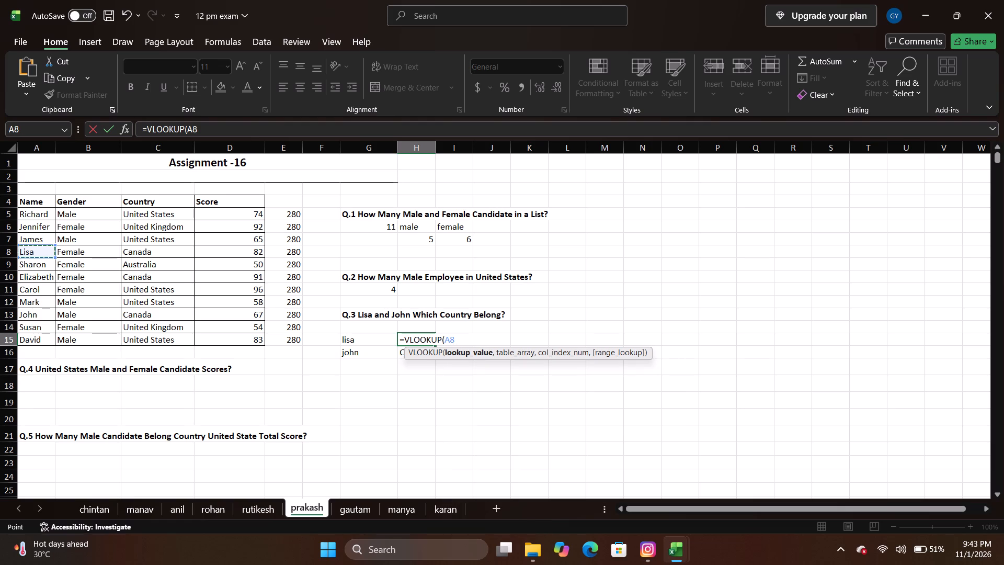
key("comma")
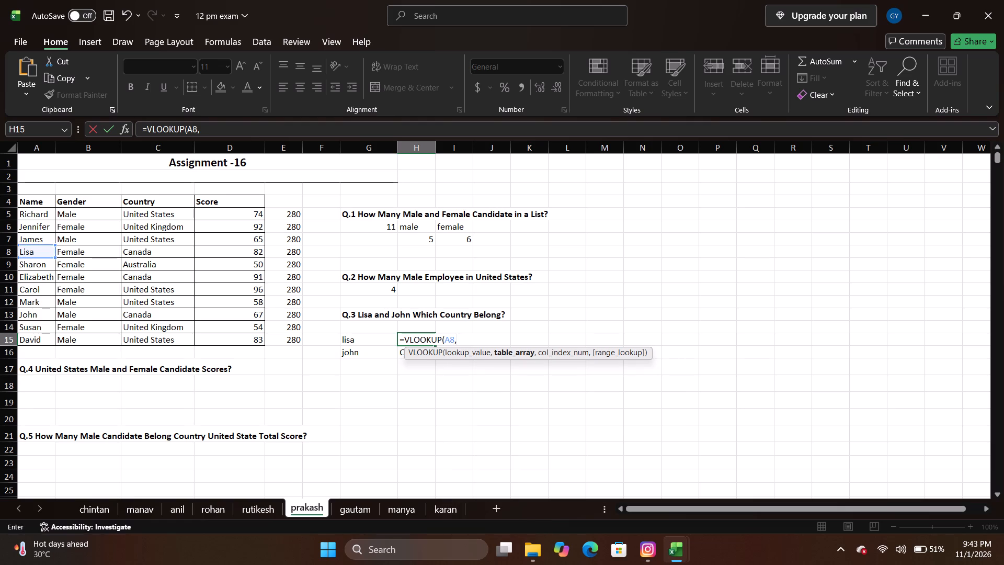
left_click_drag(39, 213, 269, 337)
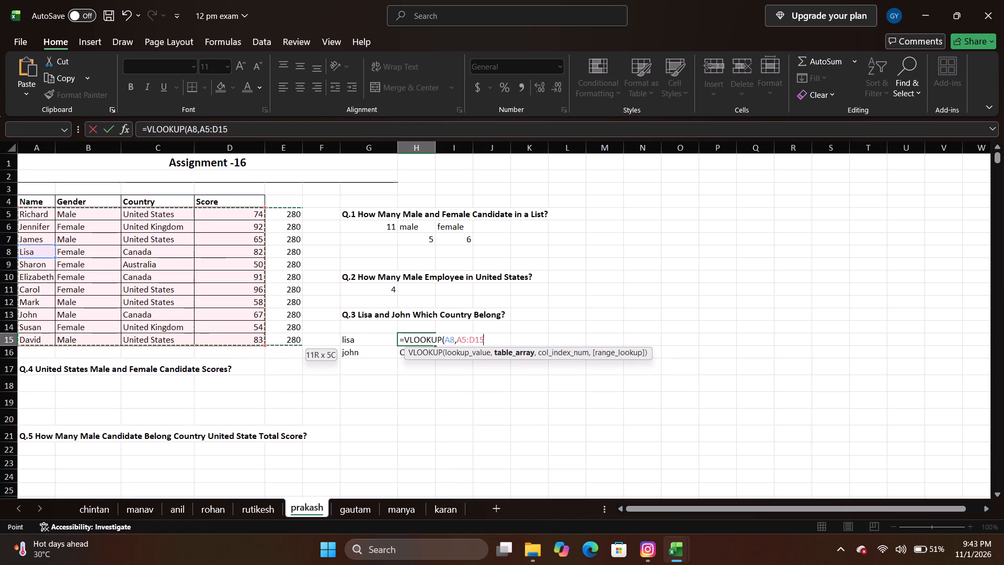
left_click_drag(269, 337, 273, 337)
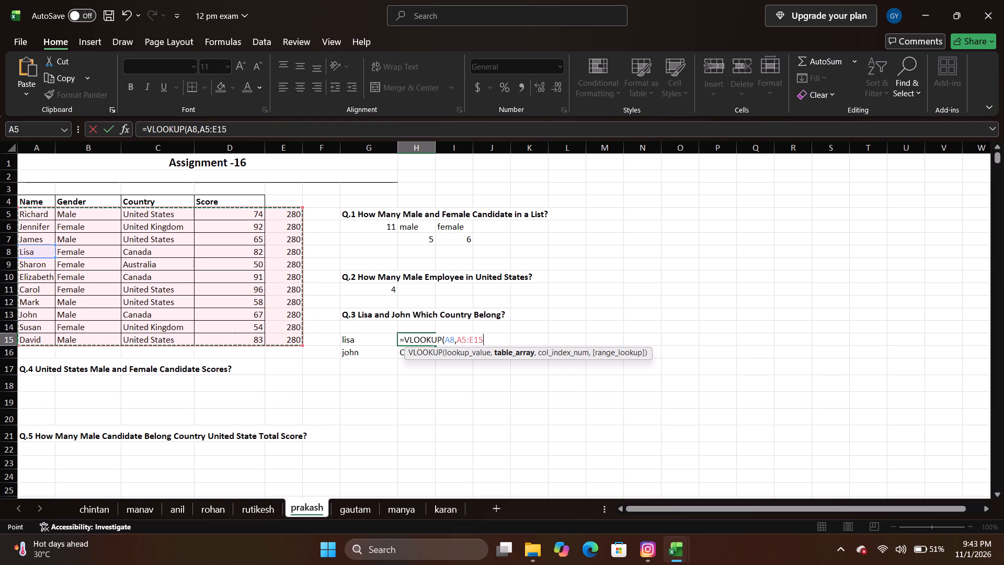
key("comma")
key("3")
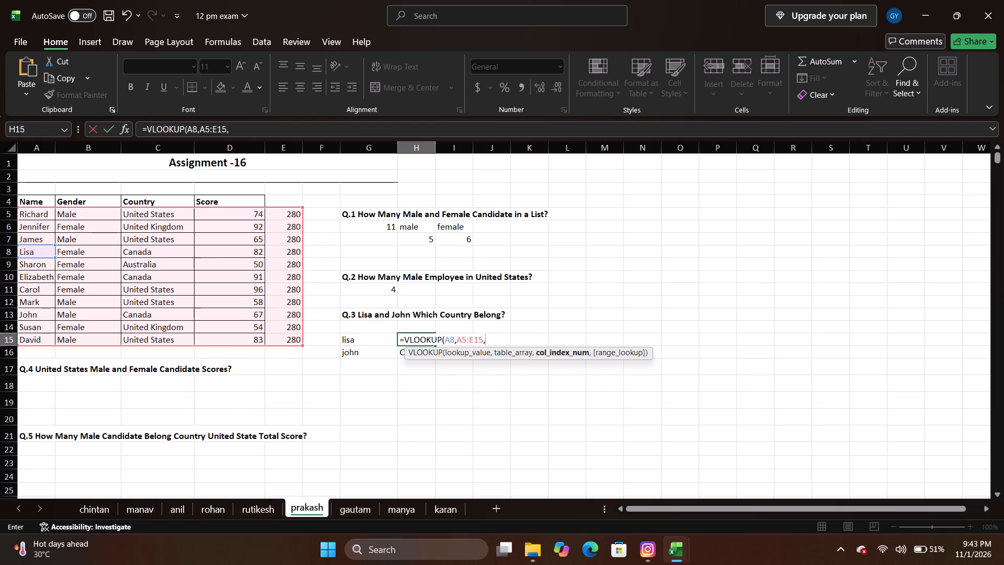
type(",0")
key("Return")
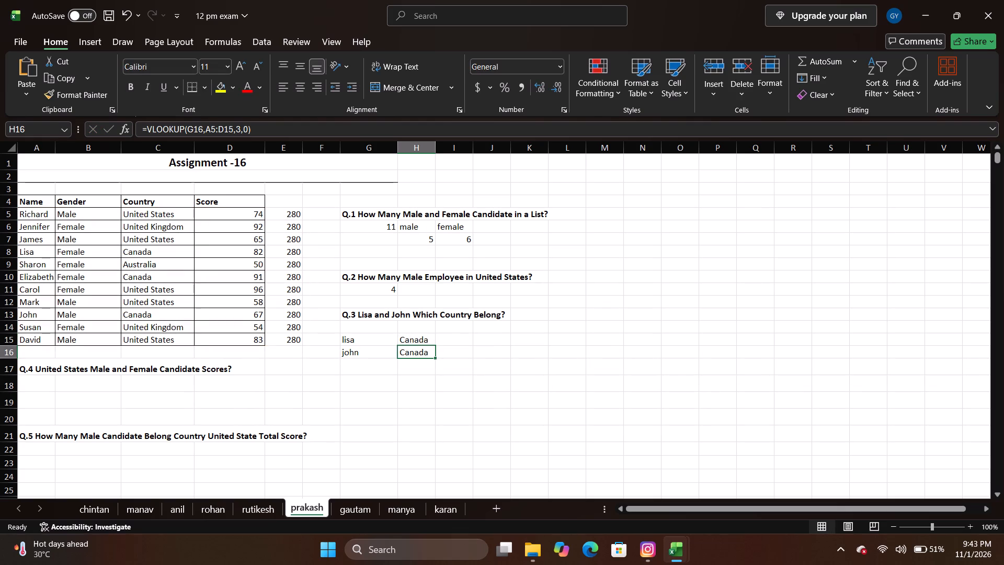
Re-enter the name lisa in G15.
left_click(374, 343)
key("BackSpace")
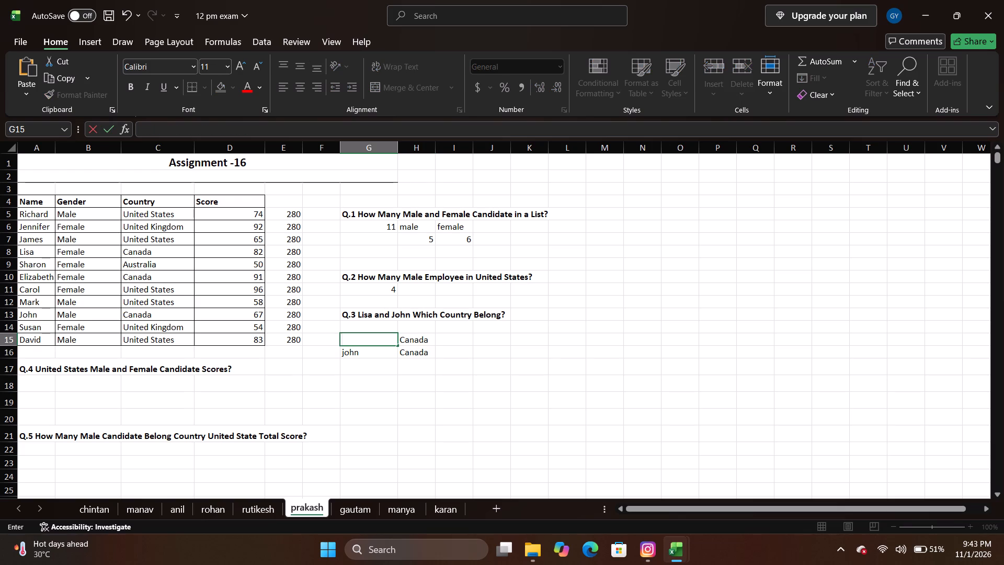
type("lisa")
key("Return")
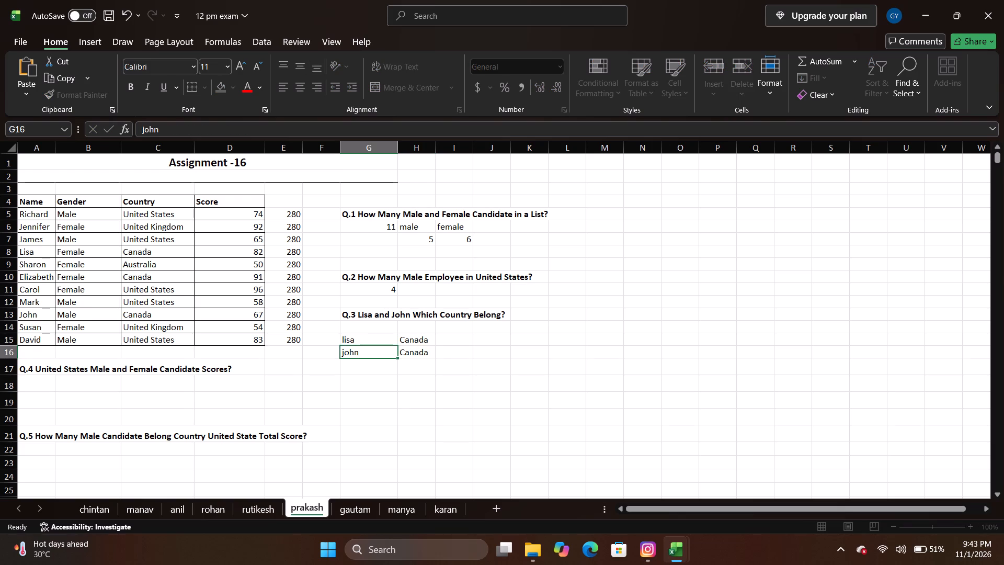
On the rutikesh sheet, move the five questions from A28:A32 beside the employee table into G6:G10.
left_click(42, 388)
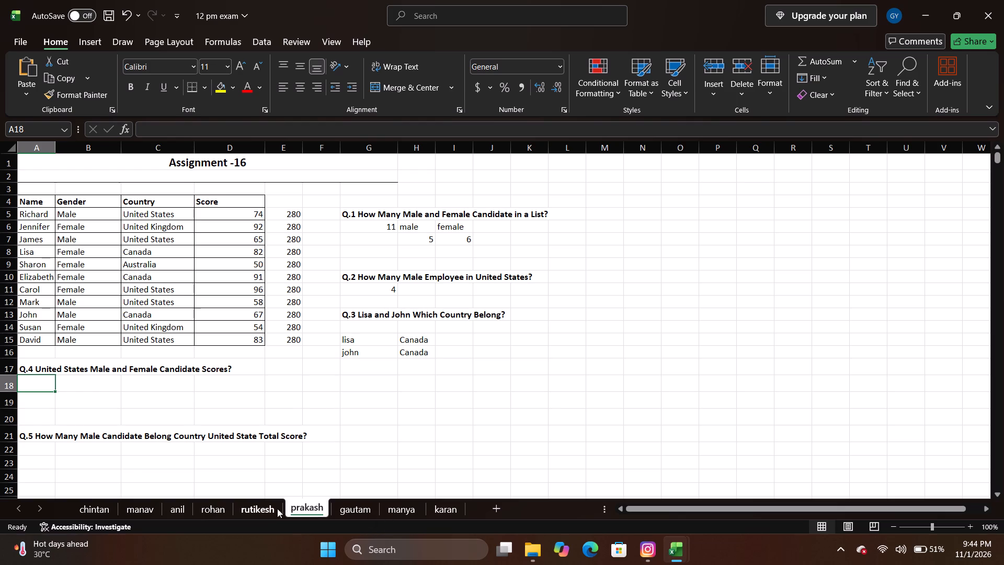
left_click(259, 508)
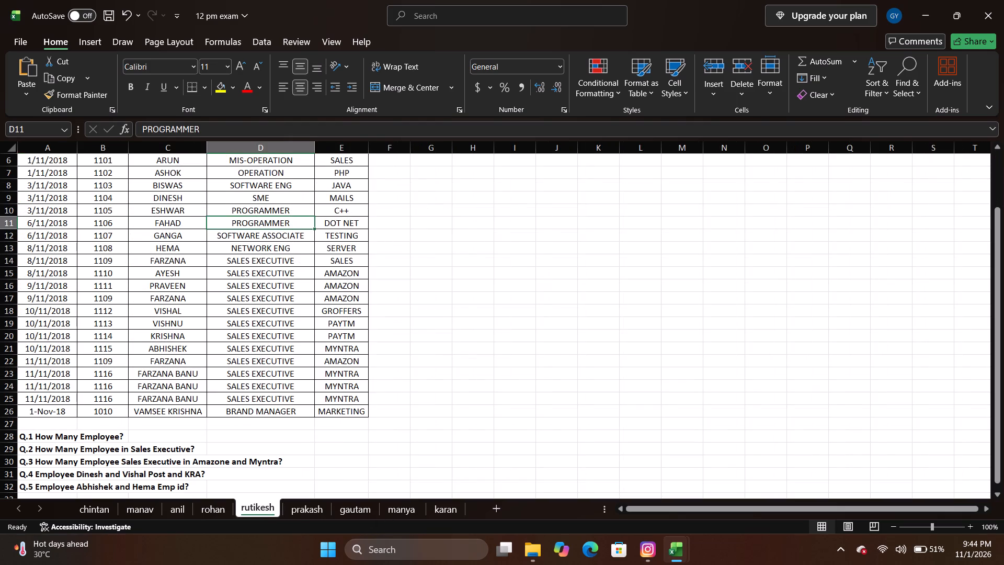
left_click_drag(56, 435, 118, 486)
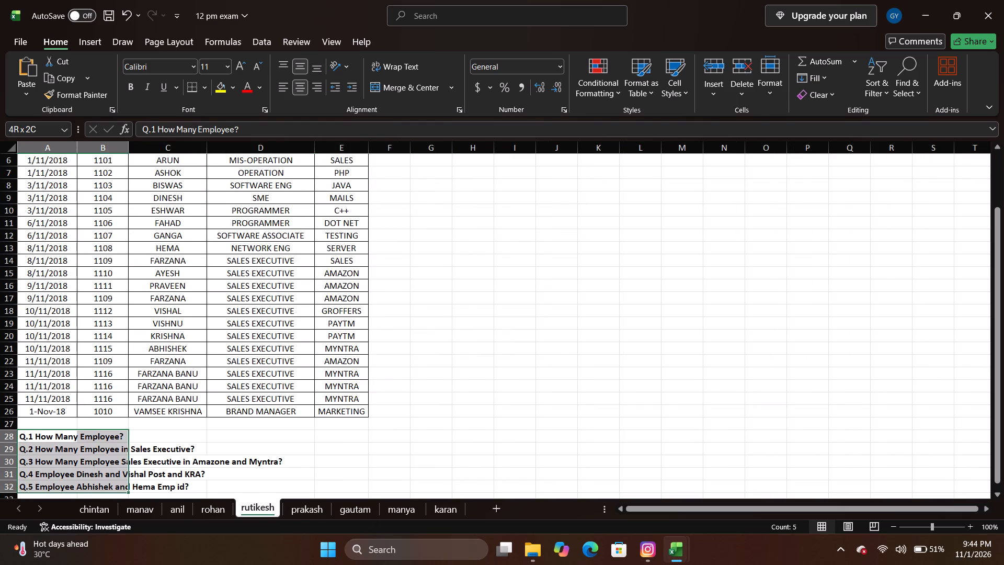
left_click_drag(118, 486, 121, 482)
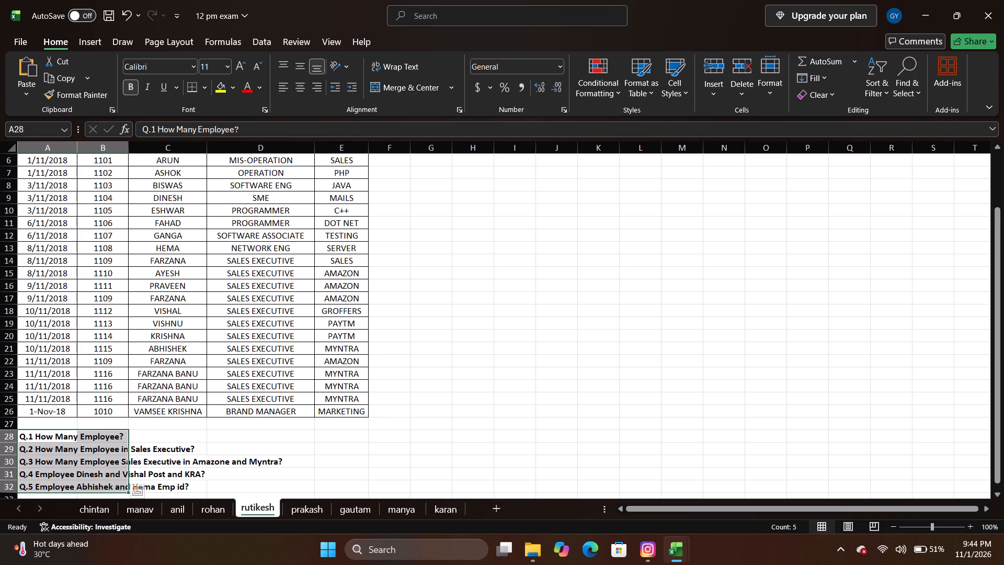
left_click(47, 436)
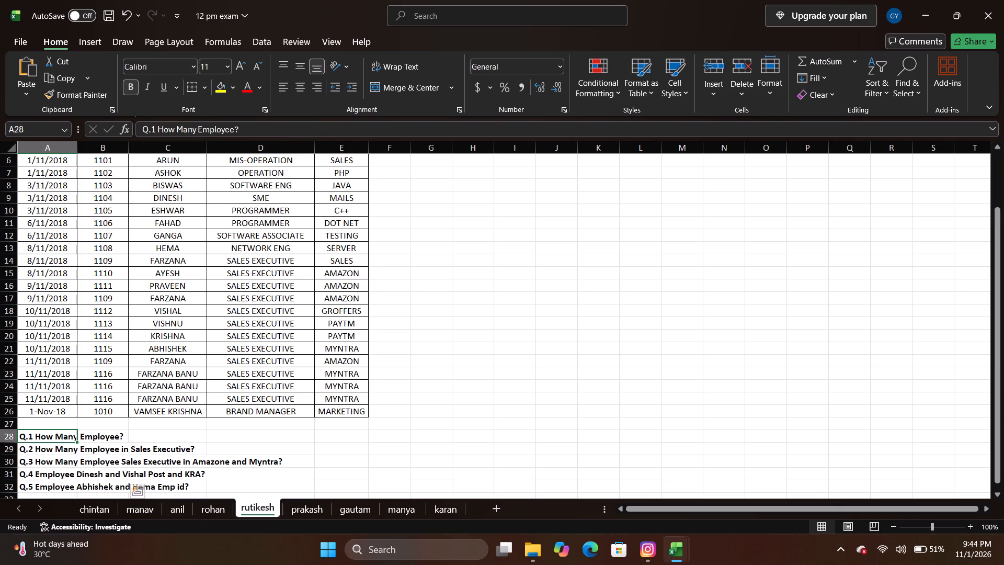
left_click_drag(47, 436, 47, 474)
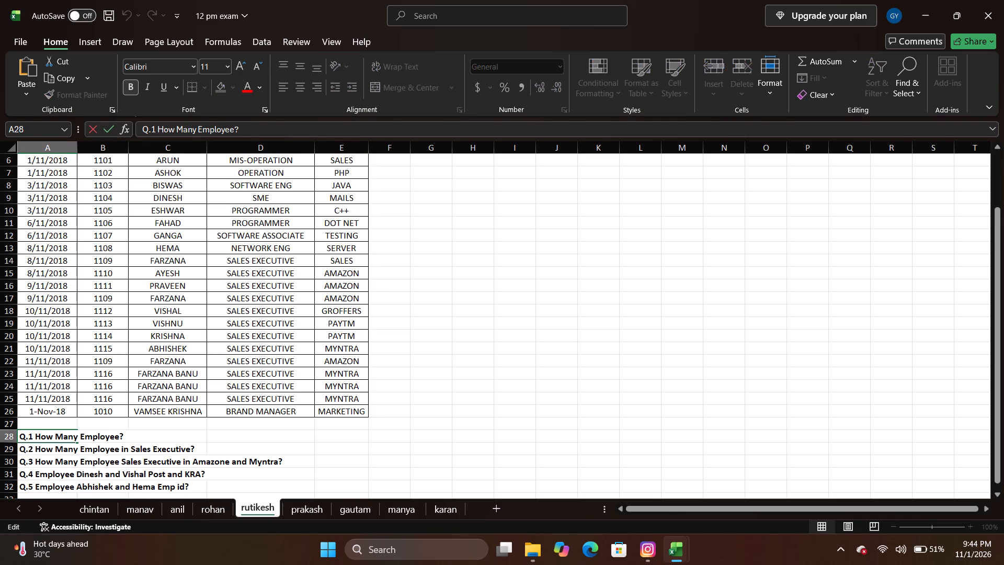
left_click_drag(102, 432, 78, 447)
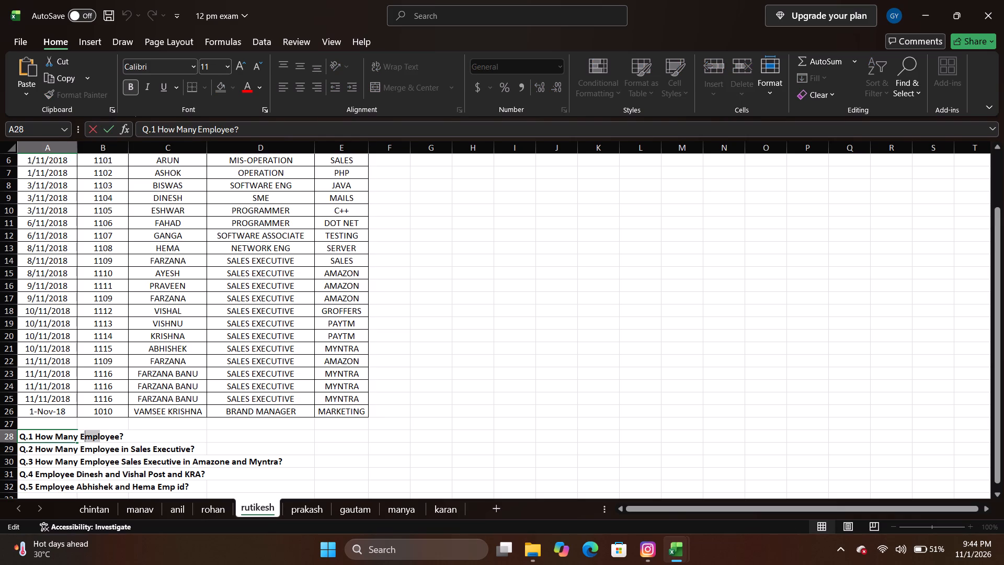
left_click_drag(78, 447, 69, 455)
left_click(69, 455)
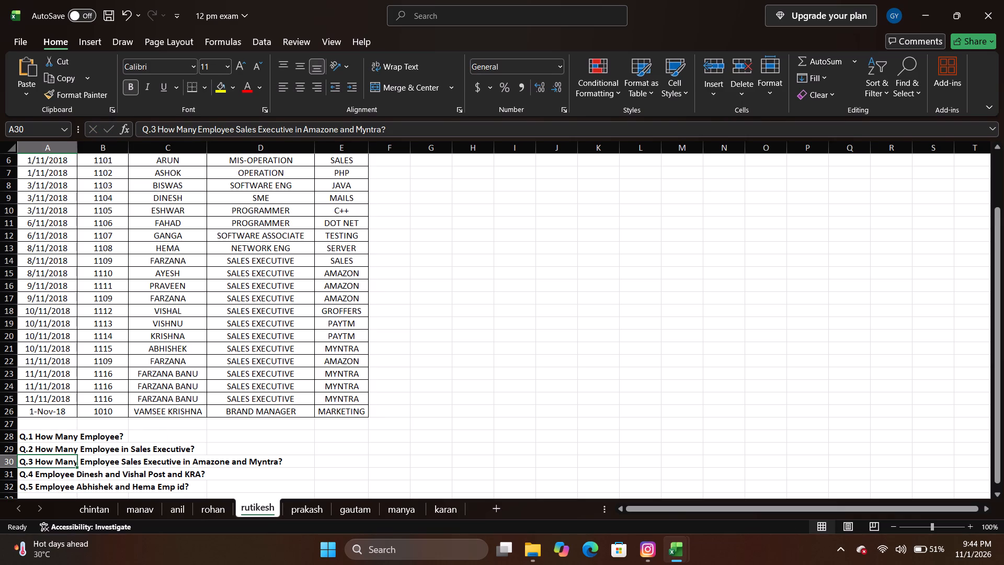
left_click_drag(50, 437, 53, 490)
left_click_drag(57, 430, 447, 253)
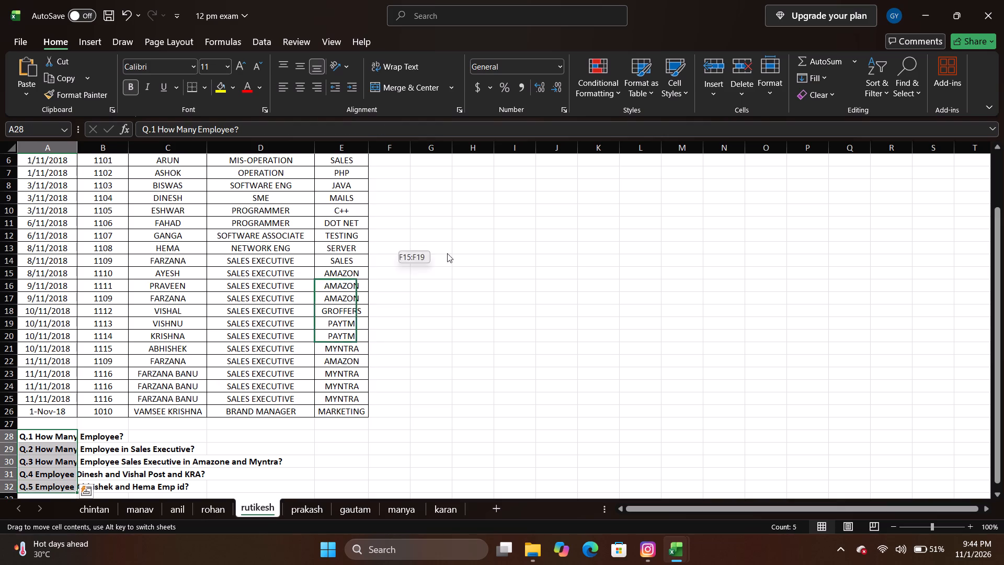
left_click_drag(447, 253, 428, 219)
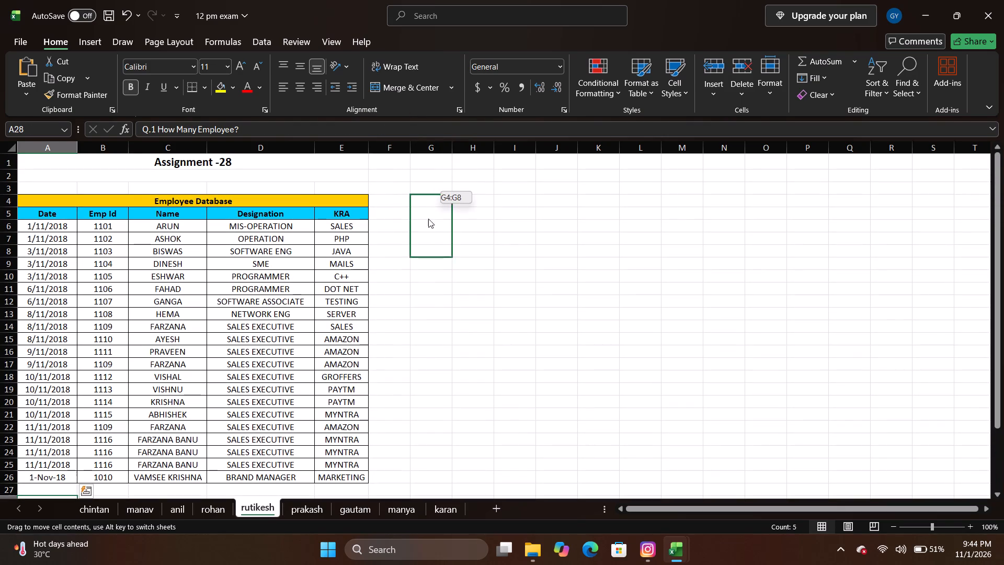
left_click_drag(428, 219, 443, 222)
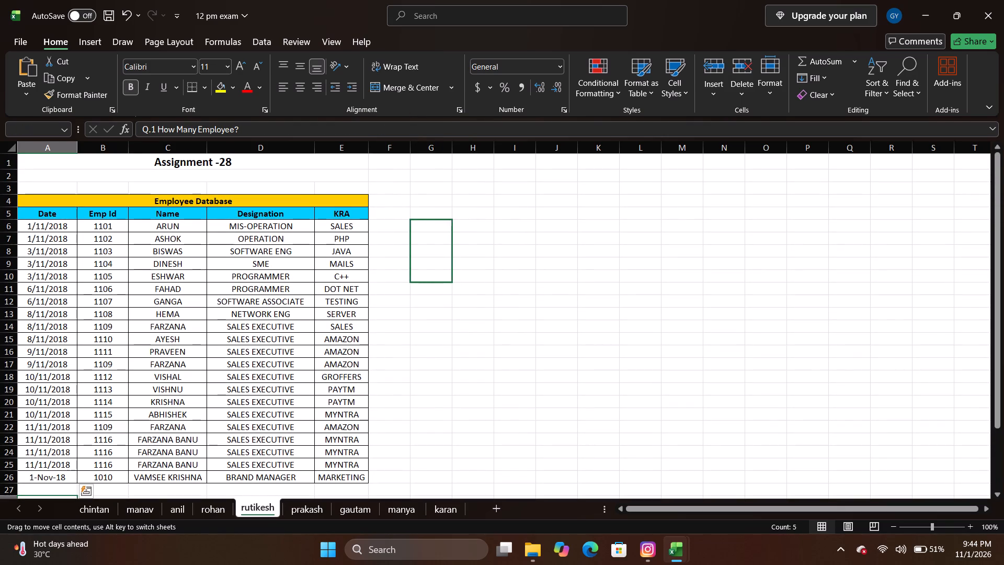
left_click(430, 294)
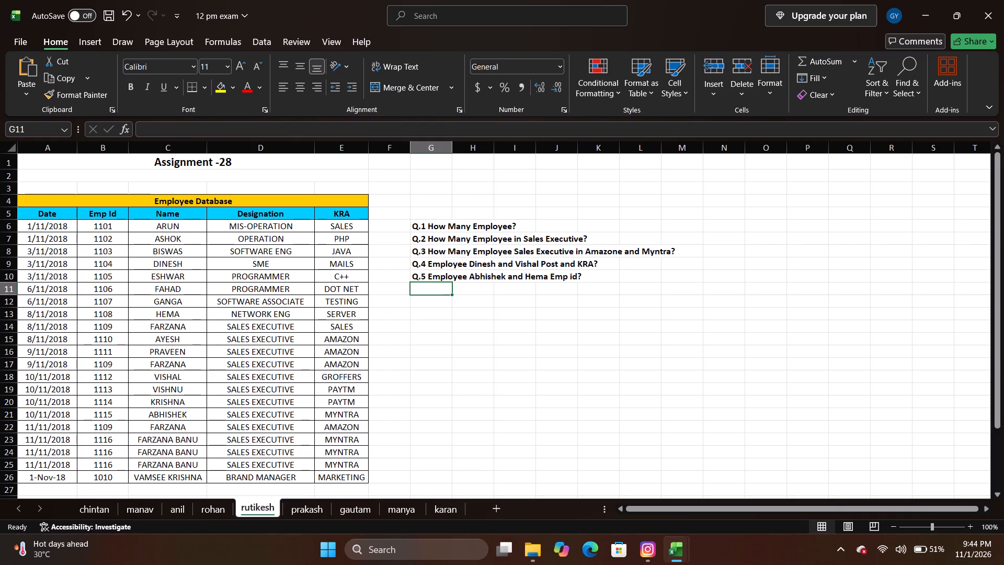
Space the questions out in column G, moving Q.2 to G10, Q.3 to G14, Q.4 to G18 and Q.5 to G23.
left_click_drag(430, 244, 431, 275)
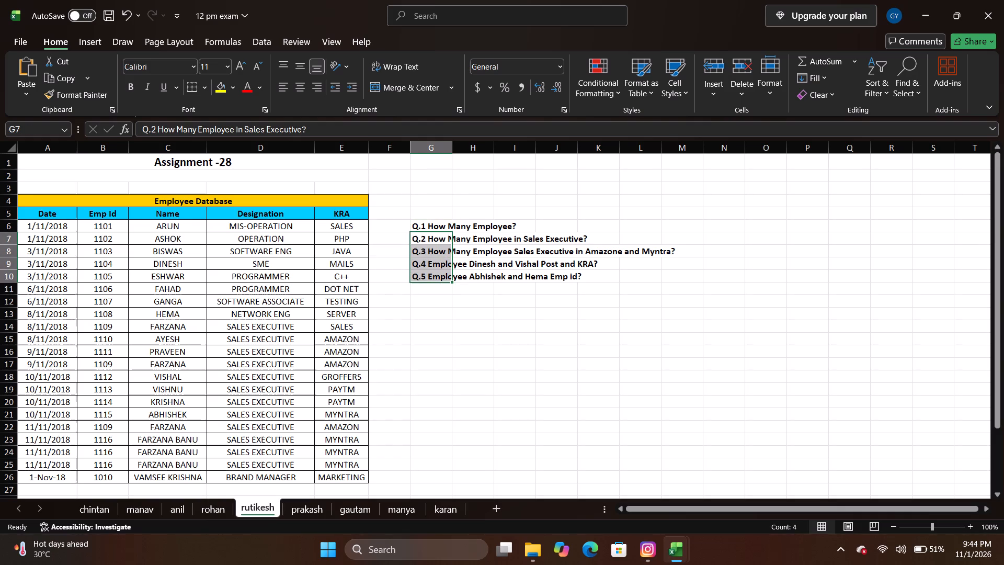
left_click_drag(428, 282, 433, 310)
left_click_drag(428, 291, 430, 306)
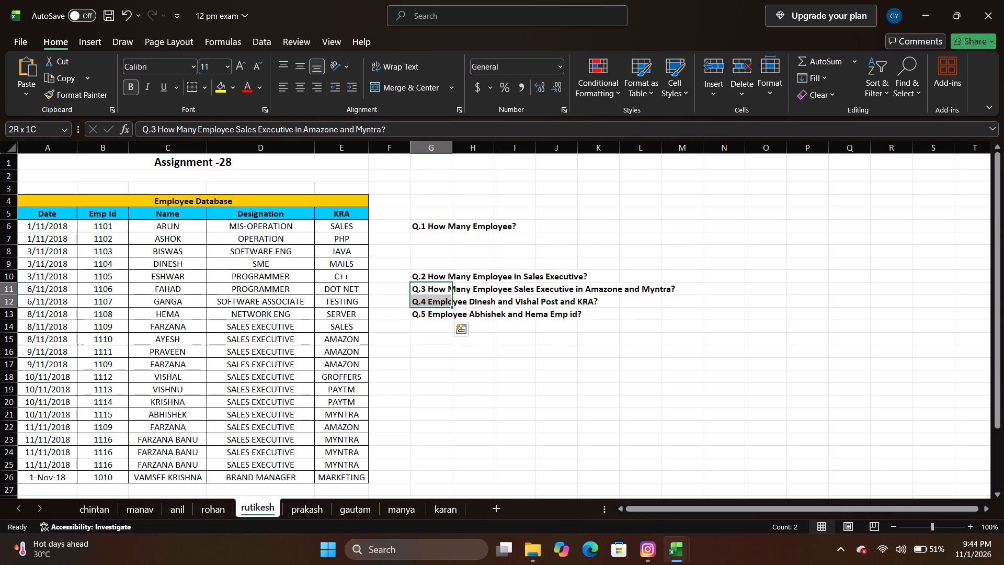
left_click_drag(430, 306, 430, 314)
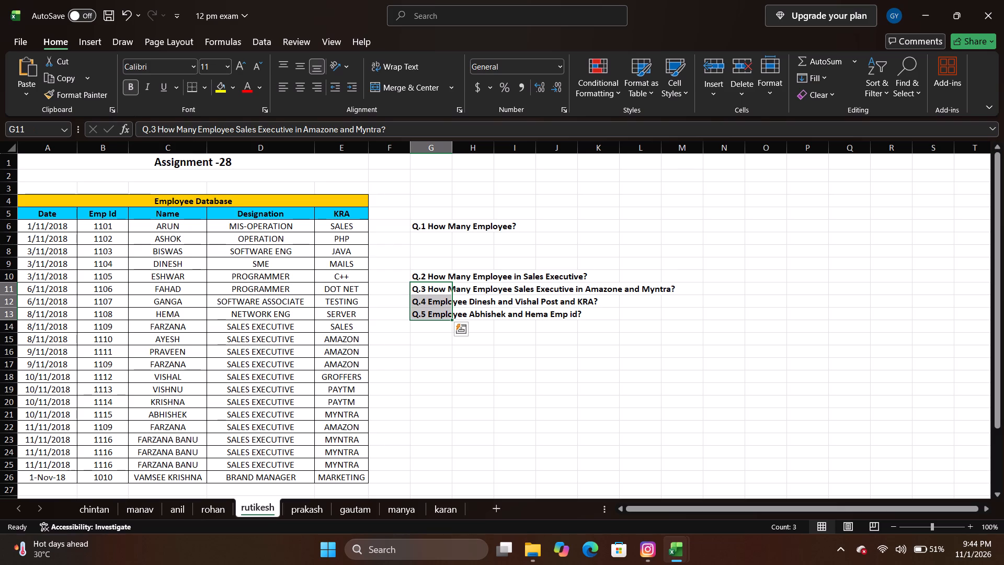
left_click_drag(430, 320, 433, 349)
left_click_drag(431, 344, 431, 353)
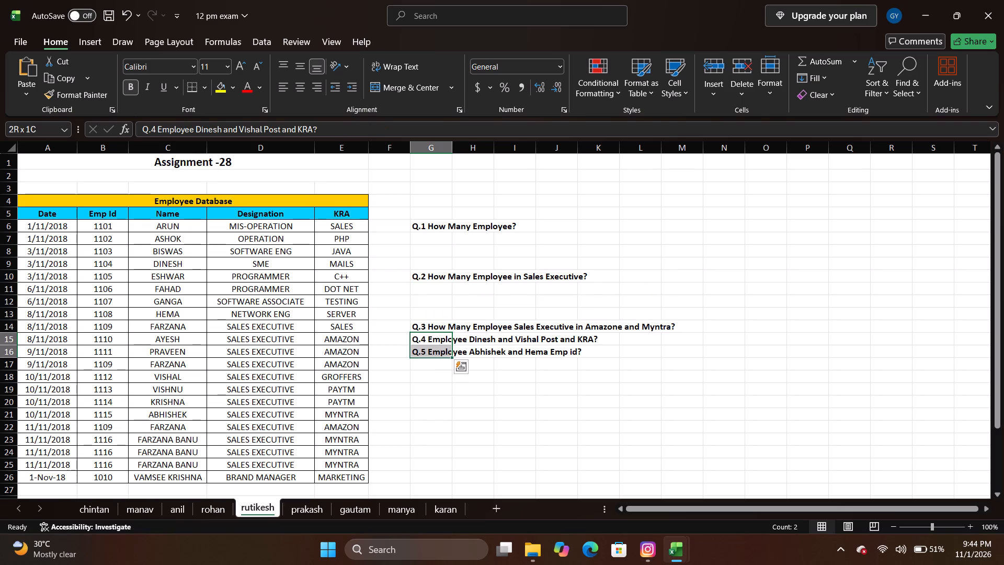
left_click_drag(431, 353, 432, 354)
left_click_drag(432, 358, 433, 390)
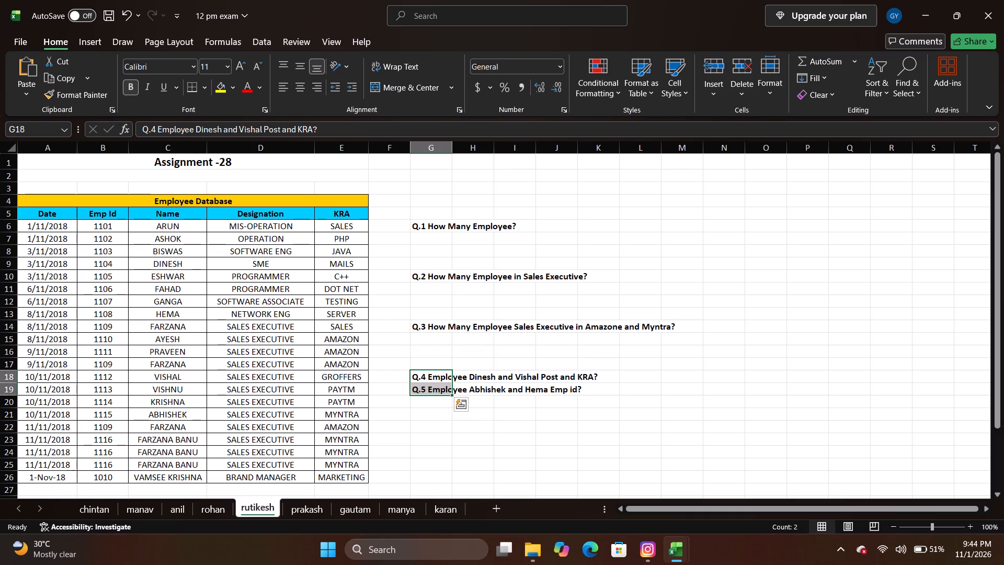
left_click(433, 390)
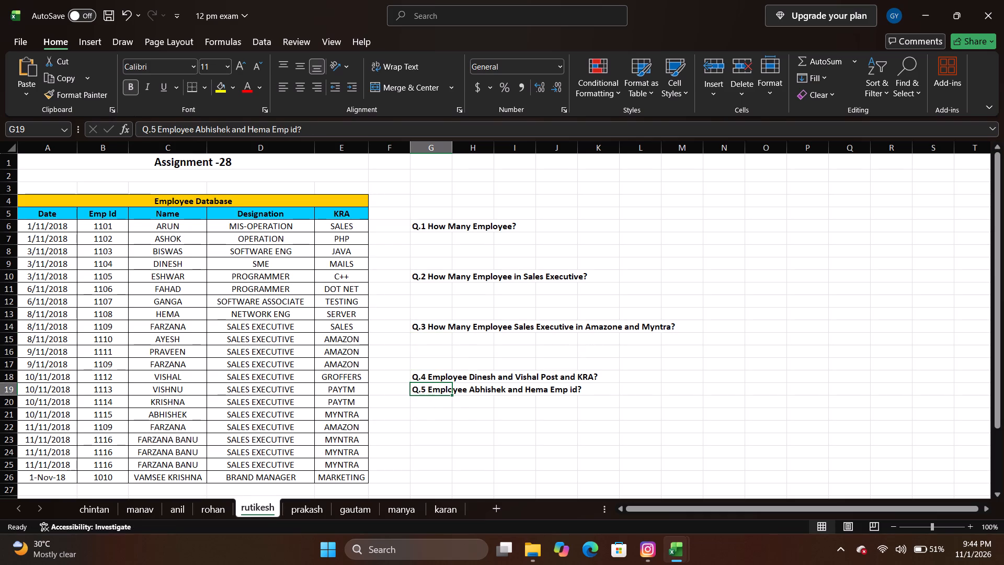
left_click_drag(431, 395, 435, 434)
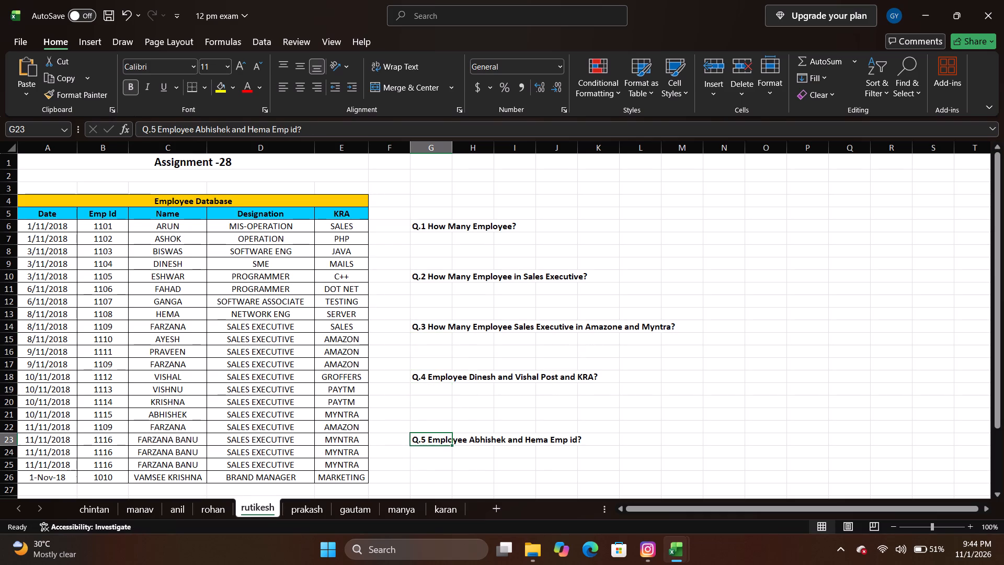
Enter =COUNTA(C6) in G7 below Q.1.
left_click(429, 235)
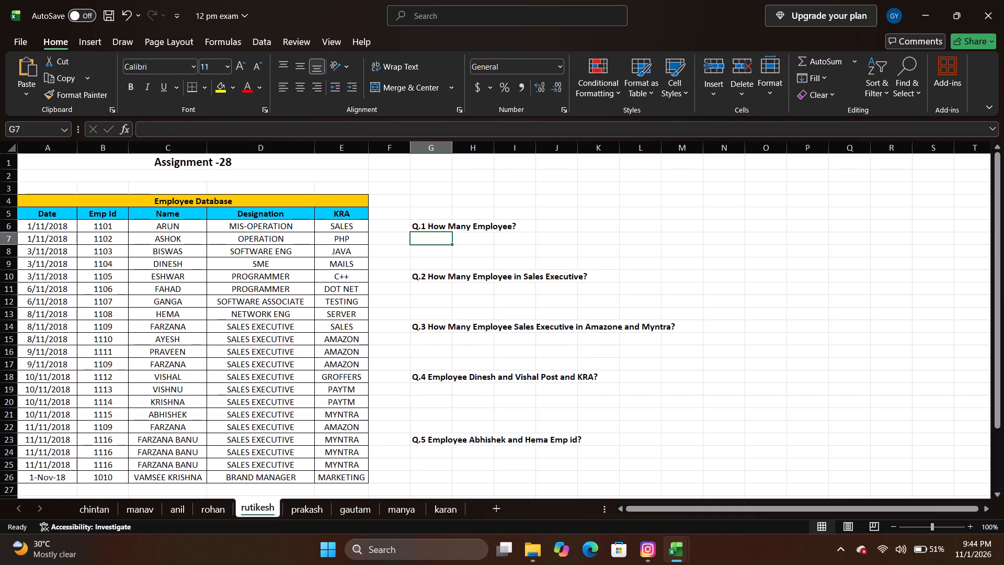
key("equal")
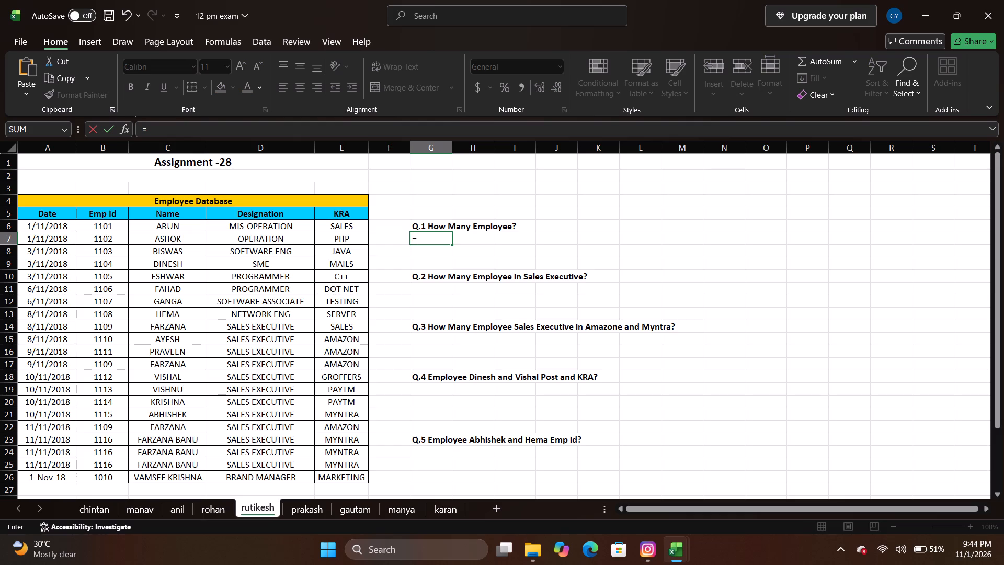
type("count")
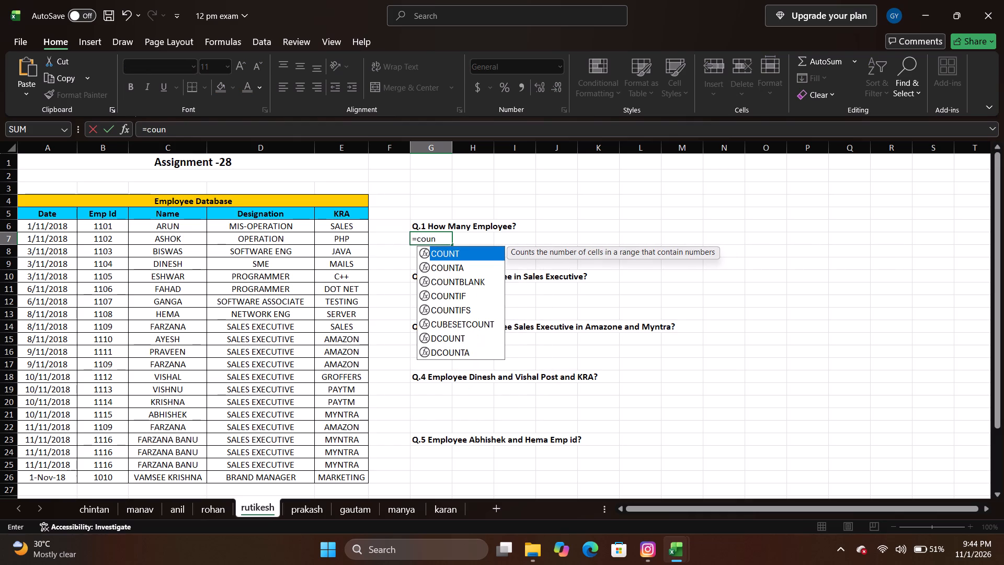
key("Down")
key("Tab")
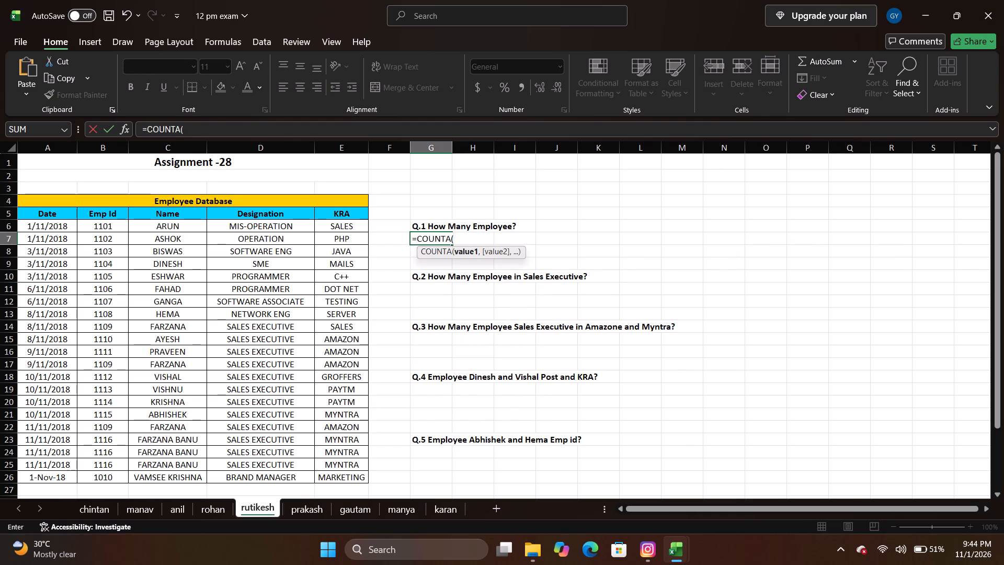
left_click(146, 232)
left_click_drag(146, 232, 152, 219)
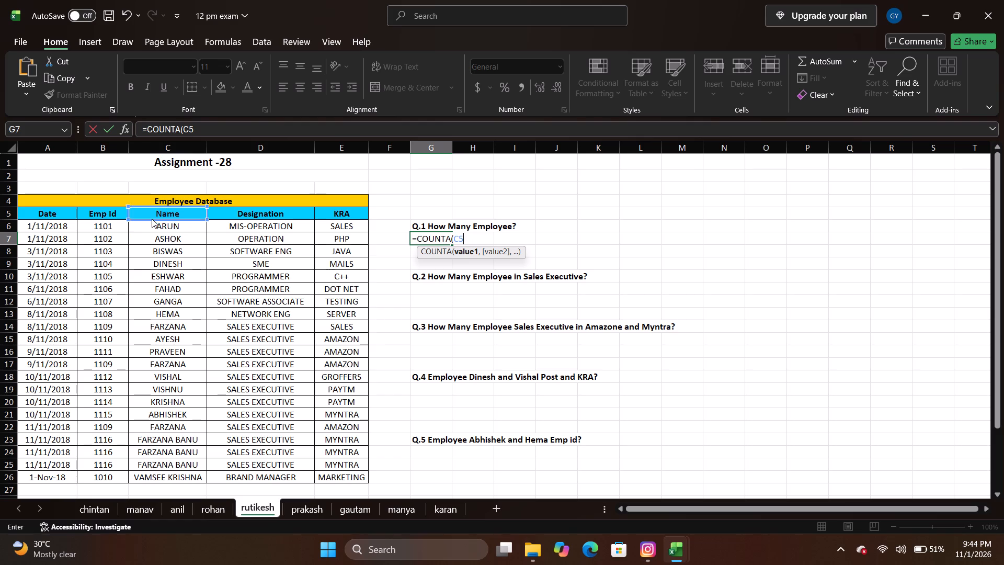
left_click_drag(152, 219, 153, 229)
left_click_drag(156, 224, 151, 281)
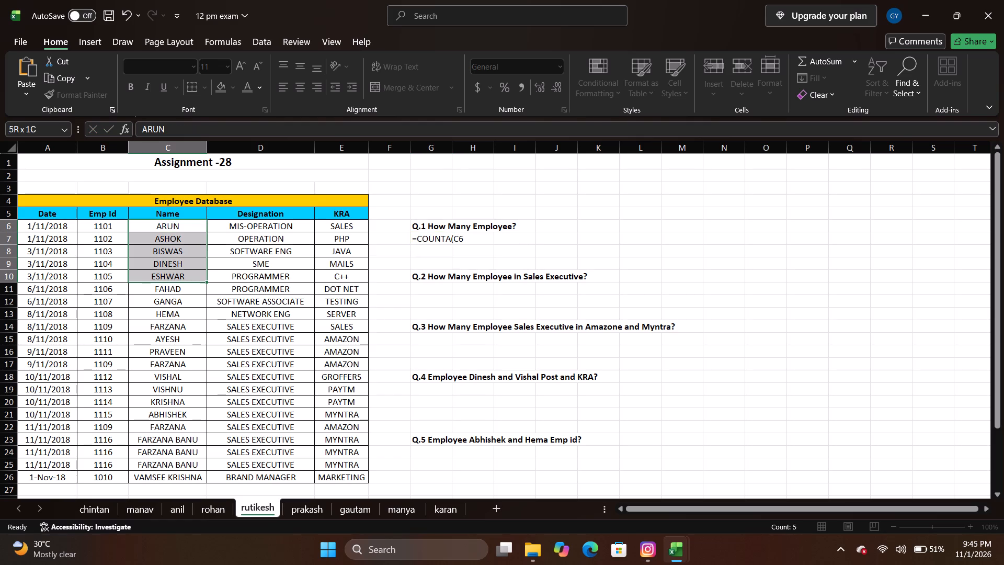
left_click_drag(151, 281, 154, 276)
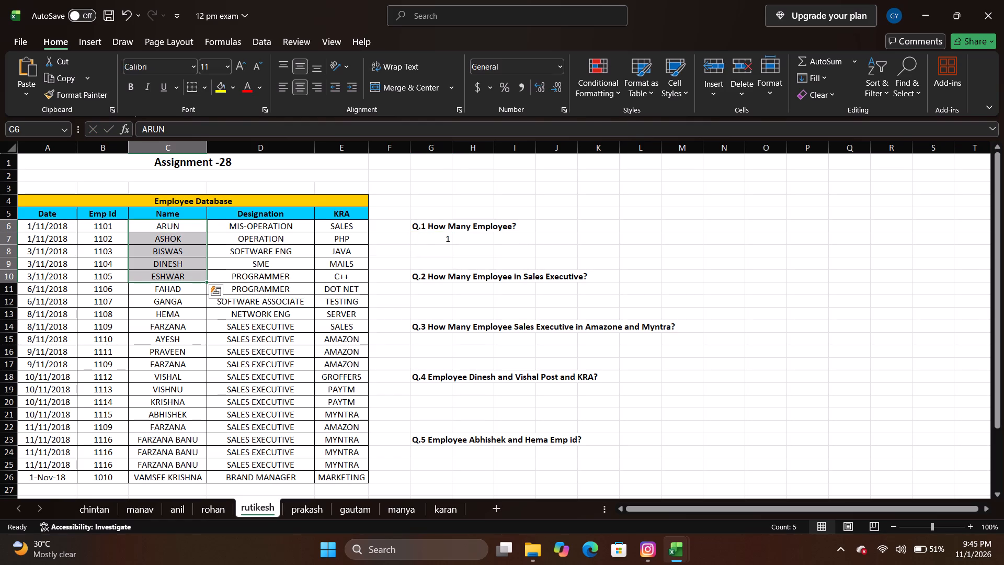
key("Escape")
key("Escape")
Change the COUNTA range in G7 to C6:C26 so it counts all employee names.
left_click(441, 239)
triple_click(441, 239)
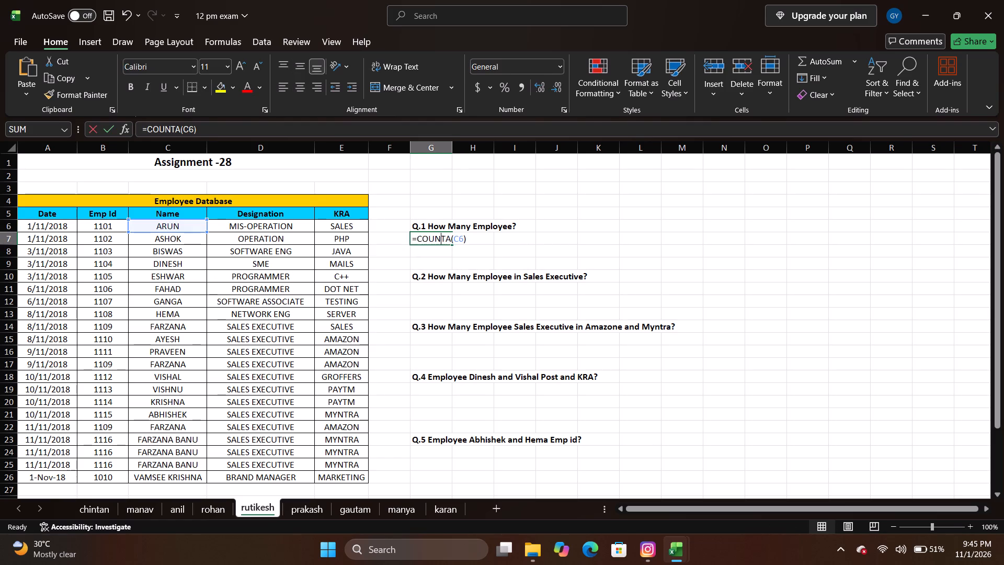
left_click(478, 237)
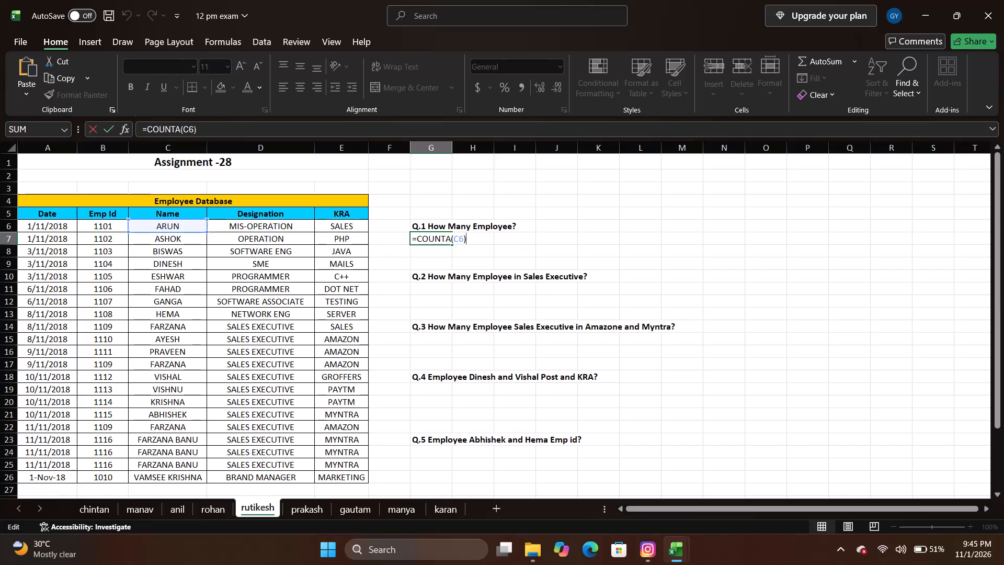
key("BackSpace")
key("BackSpace")
key("BackSpace")
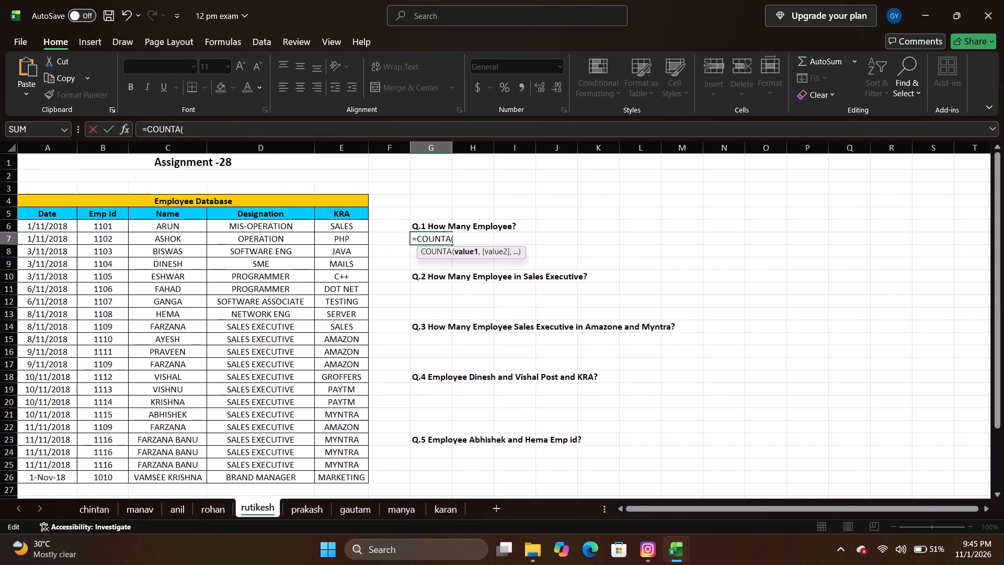
left_click_drag(172, 222, 178, 474)
key("Return")
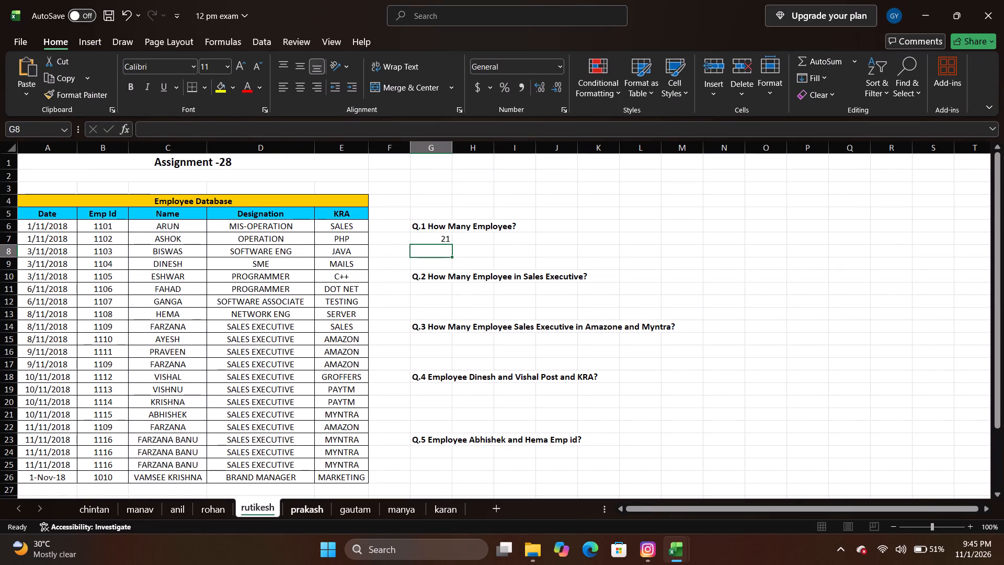
Enter =COUNTIF(D6:D26,D16) in G11 below Q.2 to count the Sales Executive employees.
left_click(435, 288)
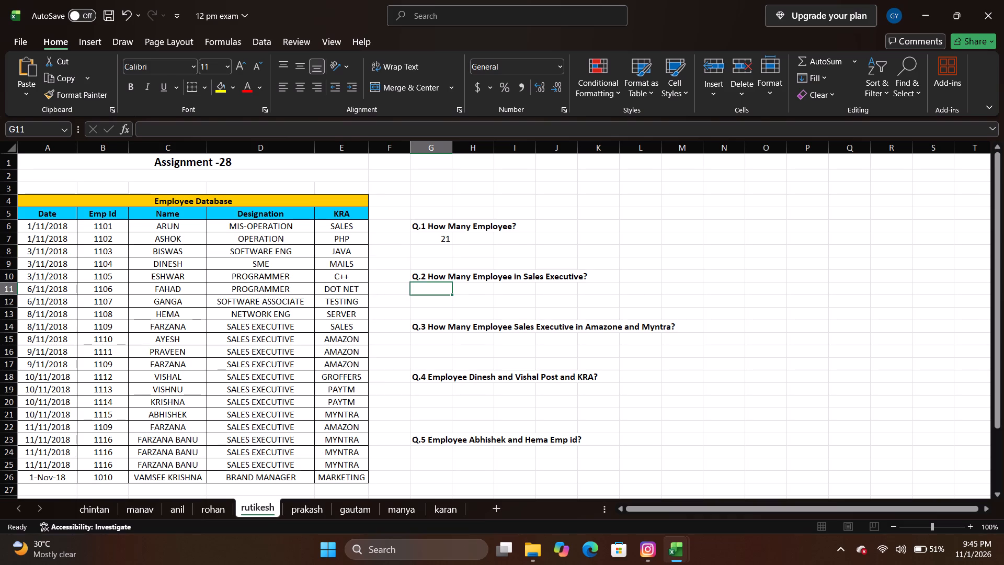
key("equal")
type("count")
key("Down")
key("Up")
key("Down")
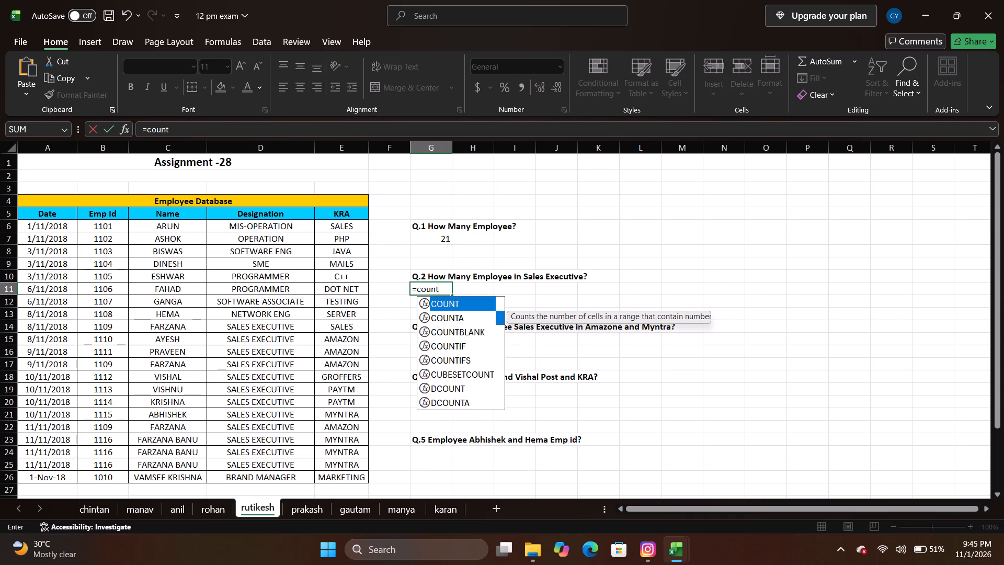
key("Down")
key("Down")
key("Tab")
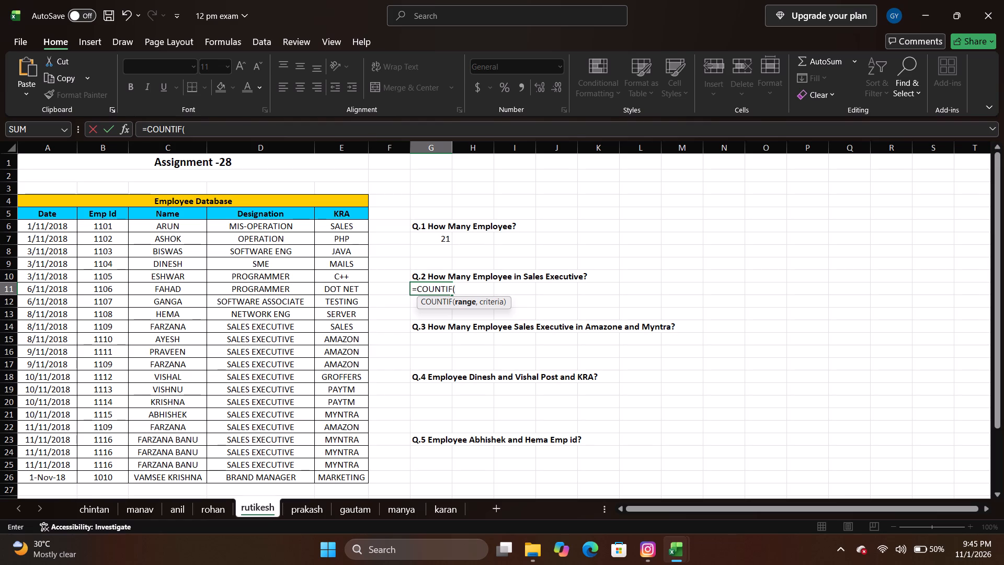
left_click_drag(282, 226, 291, 477)
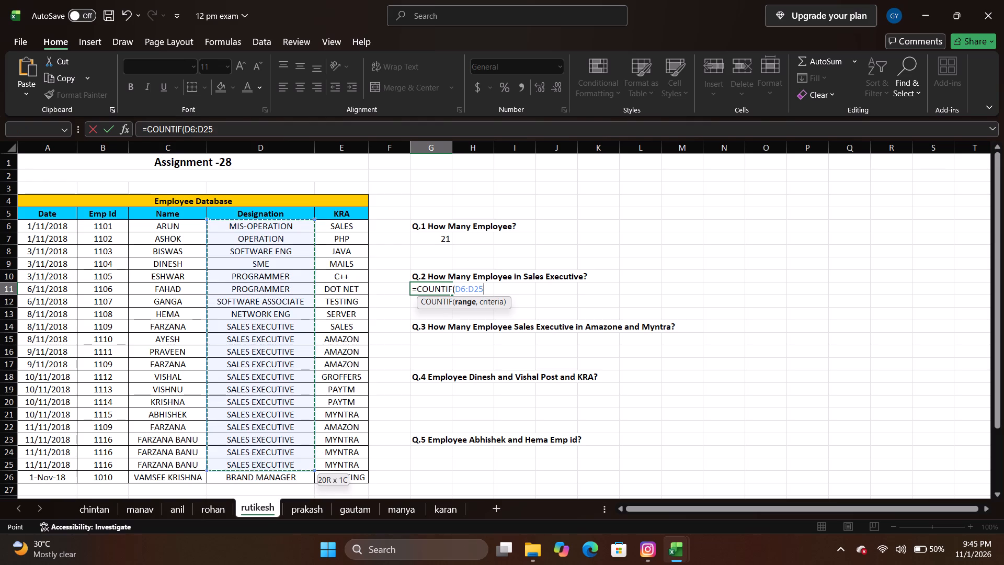
left_click_drag(291, 477, 292, 473)
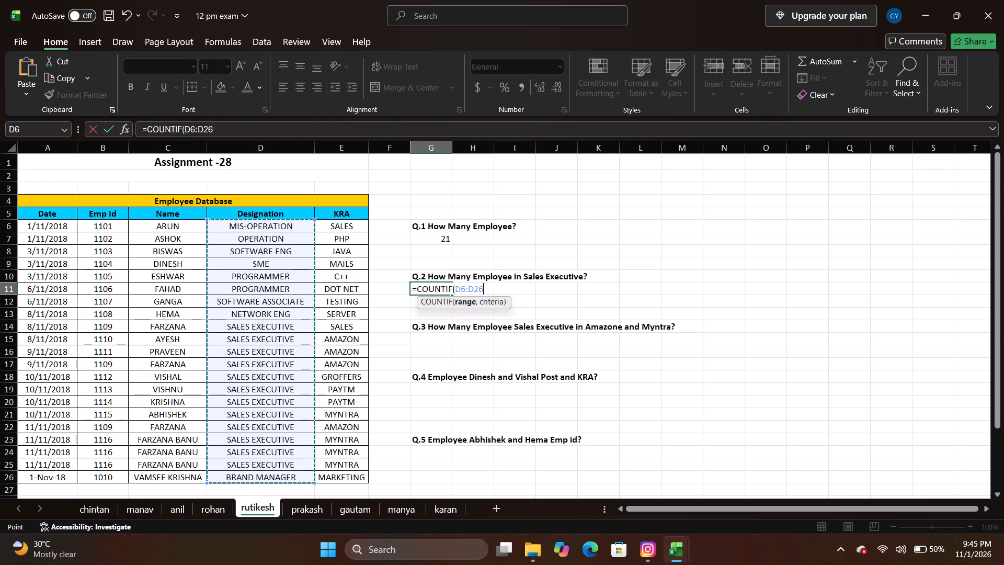
key("comma")
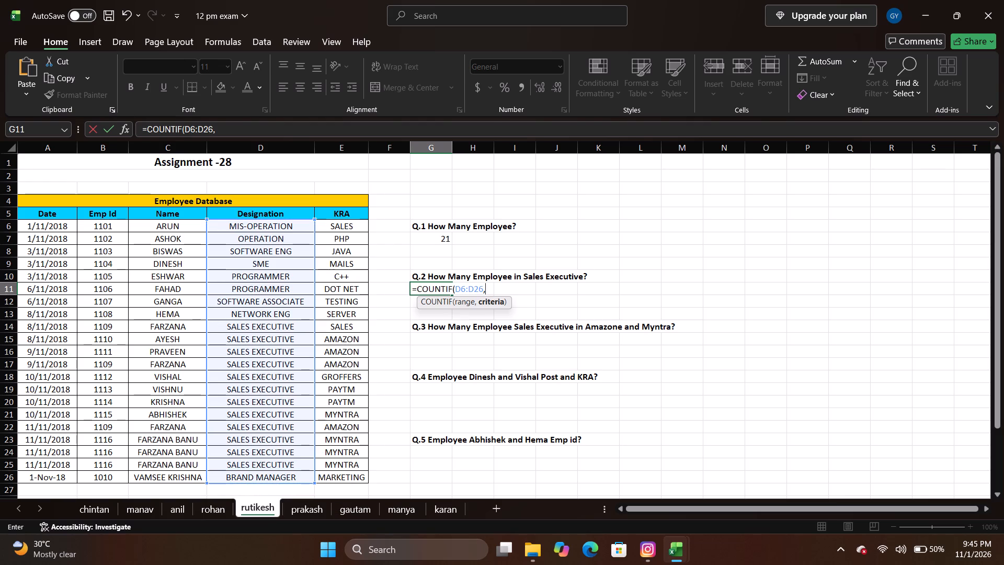
left_click(244, 357)
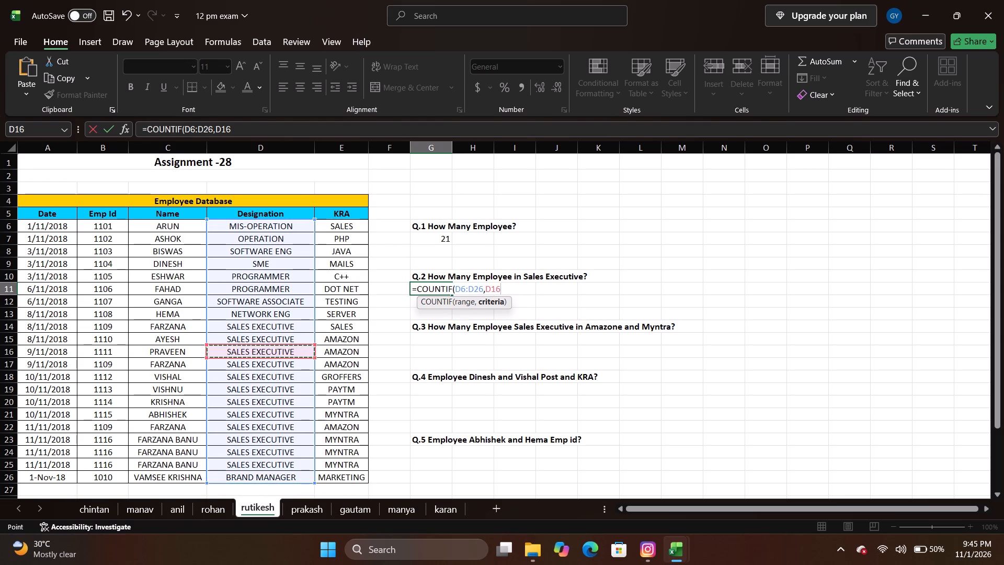
key("Return")
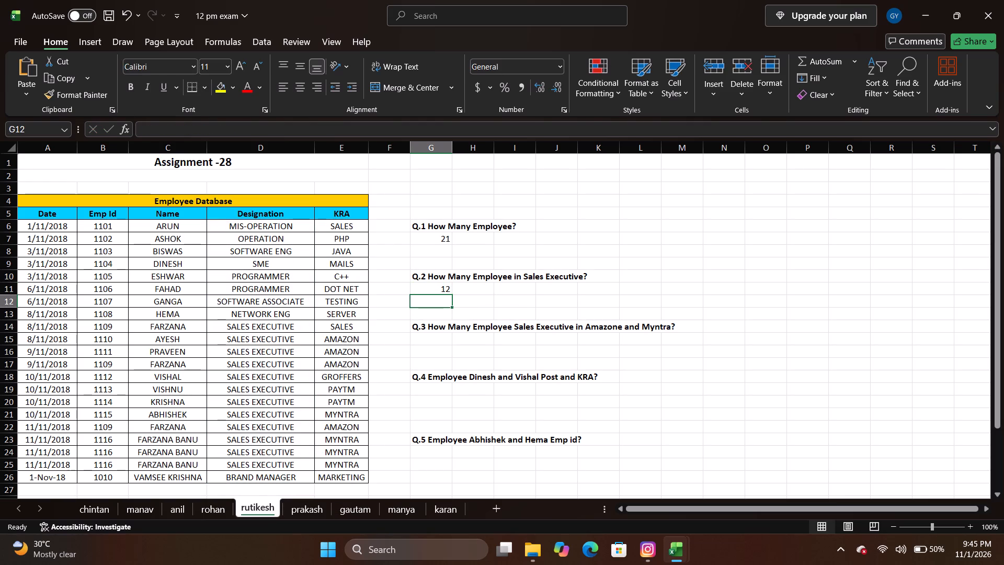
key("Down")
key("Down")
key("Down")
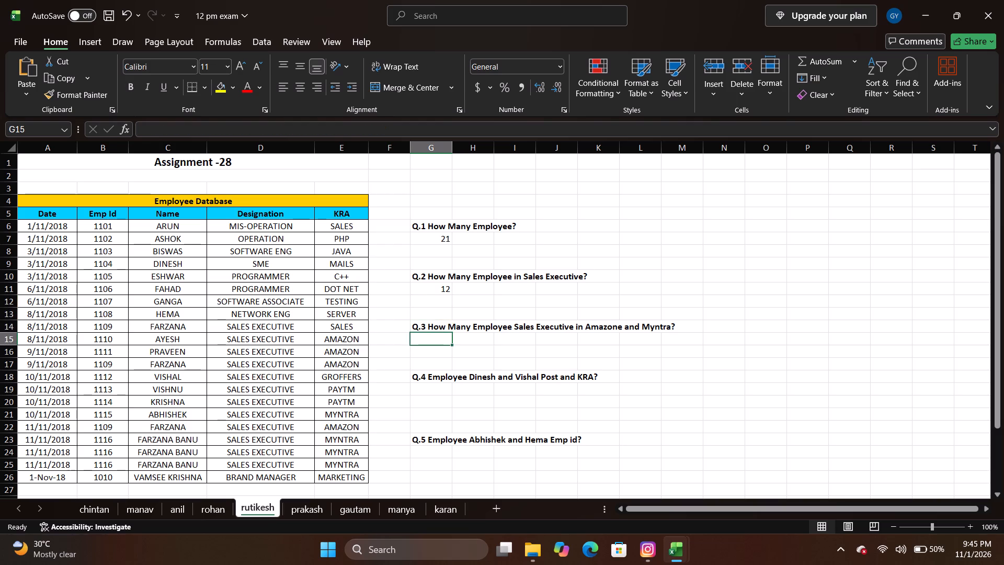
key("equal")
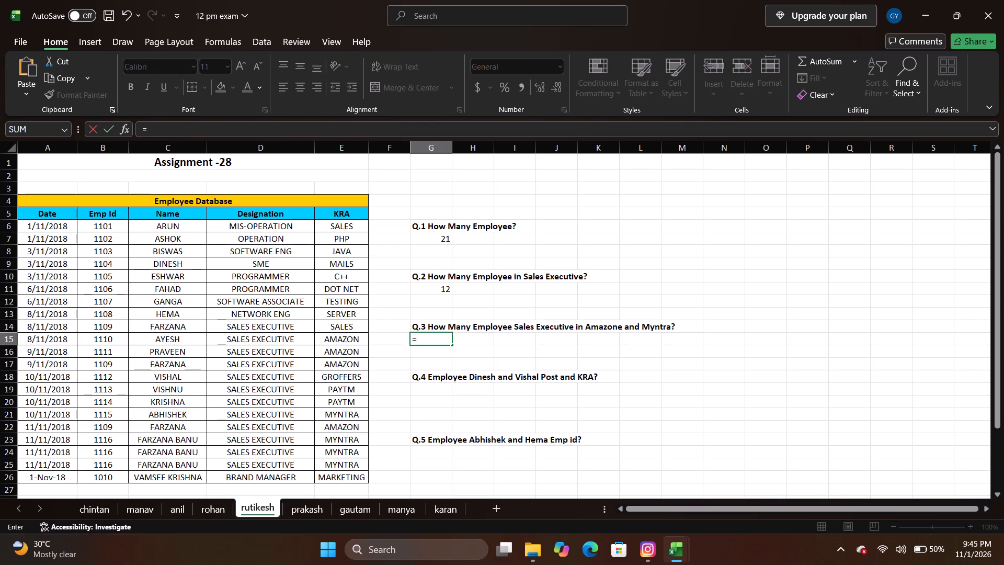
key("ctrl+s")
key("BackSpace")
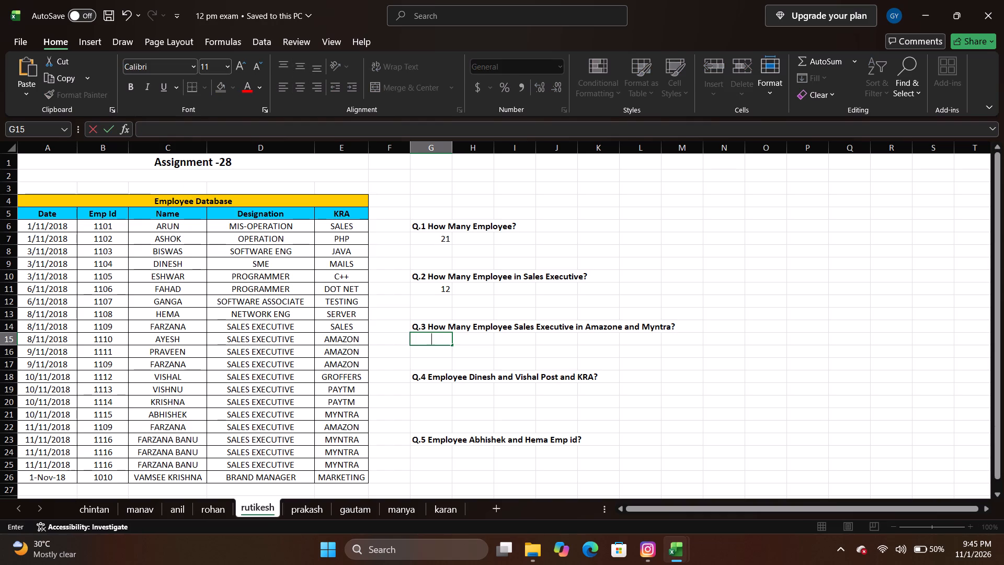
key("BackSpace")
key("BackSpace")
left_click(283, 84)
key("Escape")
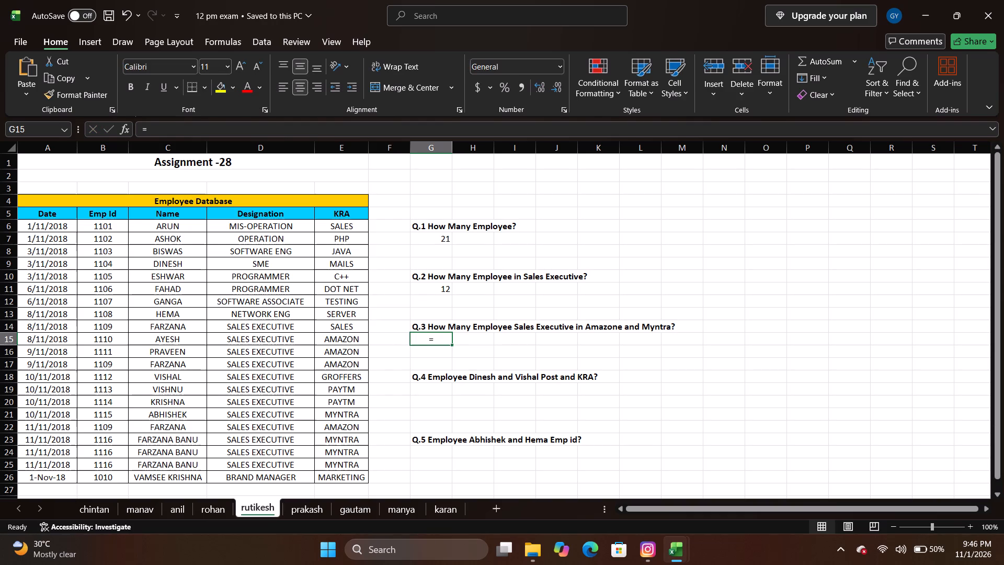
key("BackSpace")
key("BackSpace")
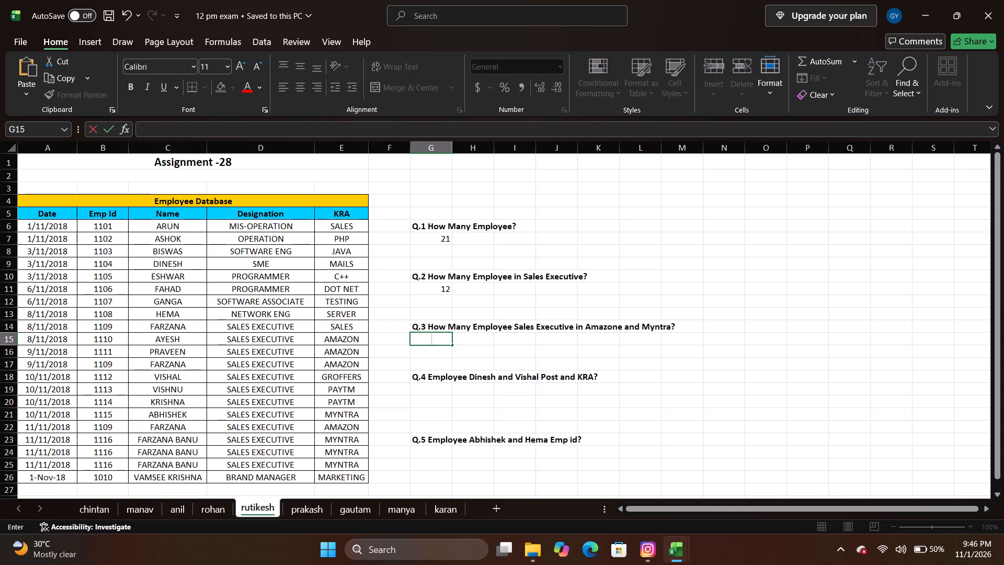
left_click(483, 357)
Set the empty answer cell G15 below Q.3 to left and bottom alignment.
left_click(435, 338)
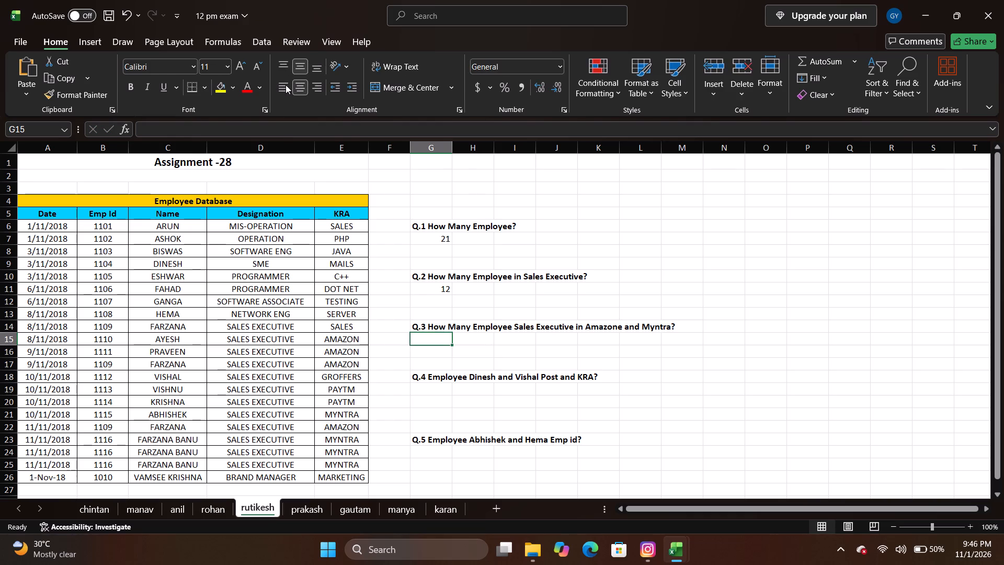
left_click(286, 85)
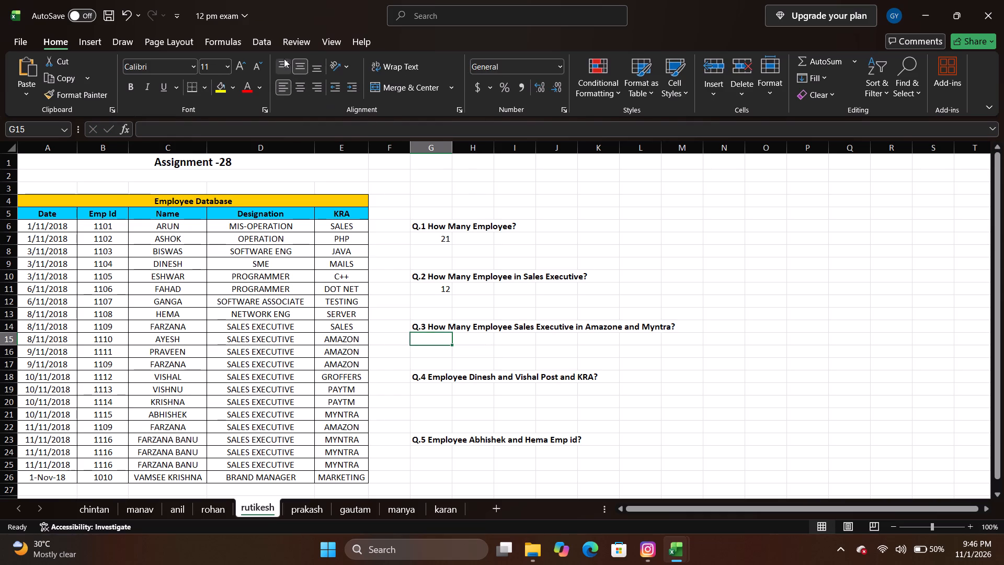
left_click(284, 59)
left_click(320, 71)
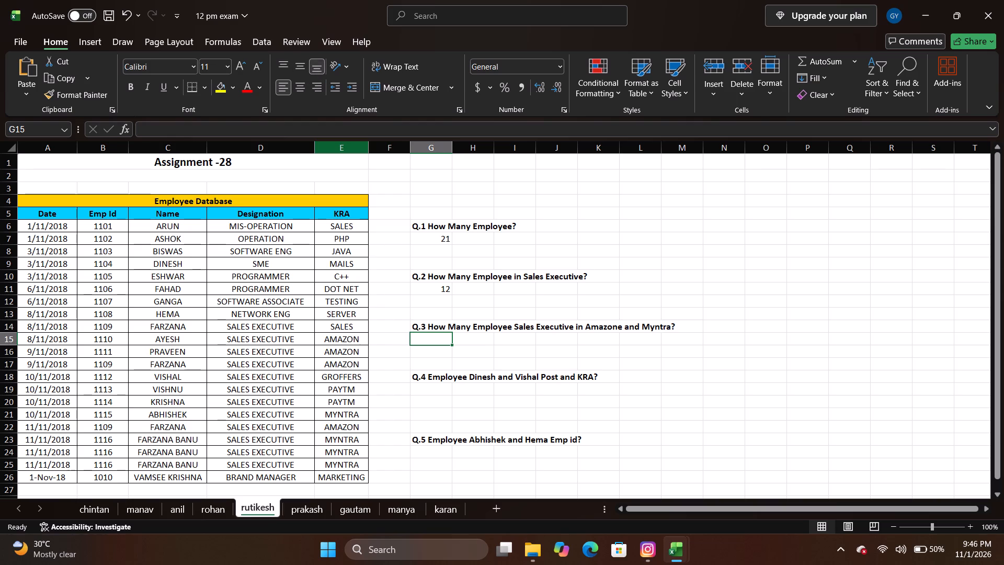
Save the 12 pm exam workbook and close it.
key("ctrl+s")
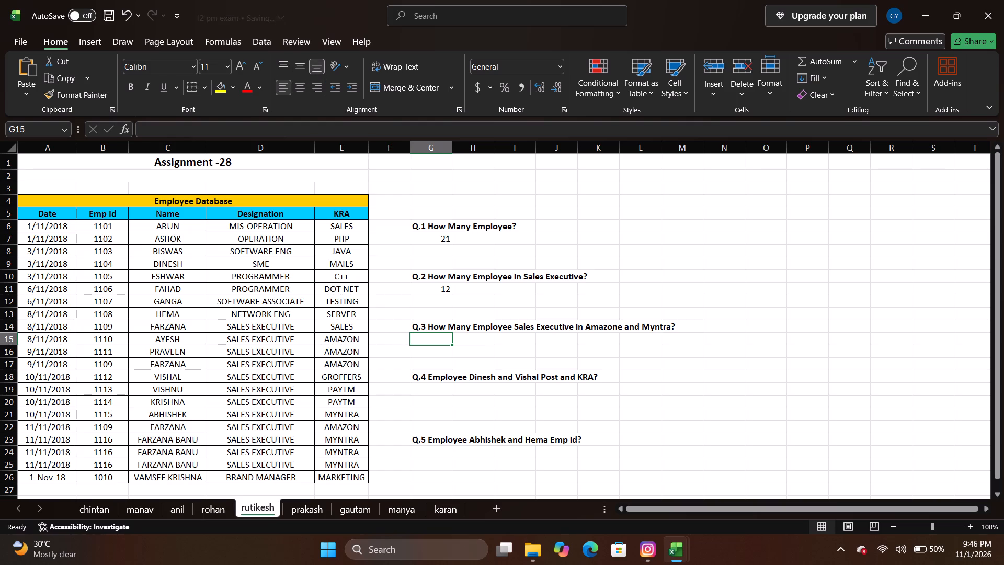
key("ctrl+s")
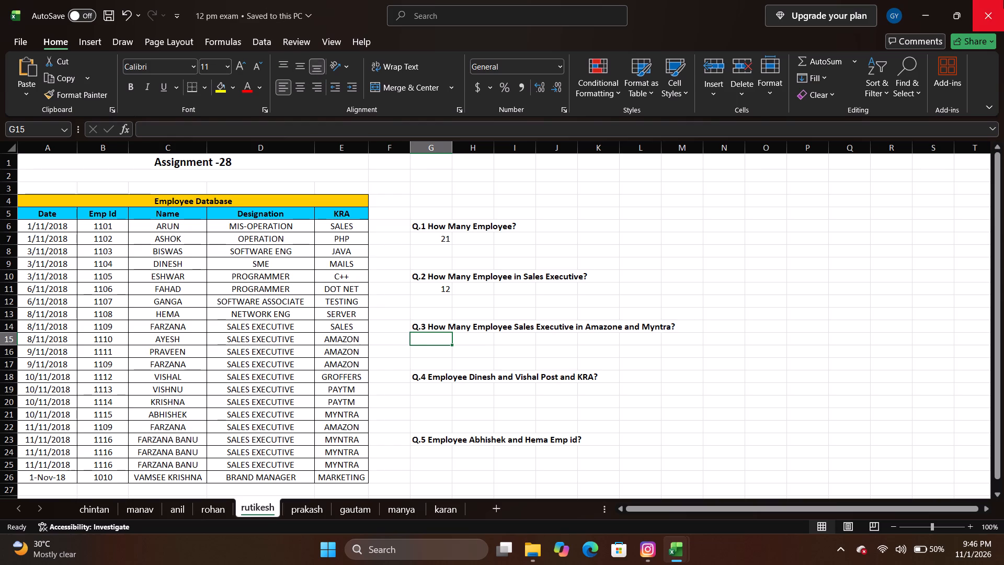
left_click(997, 13)
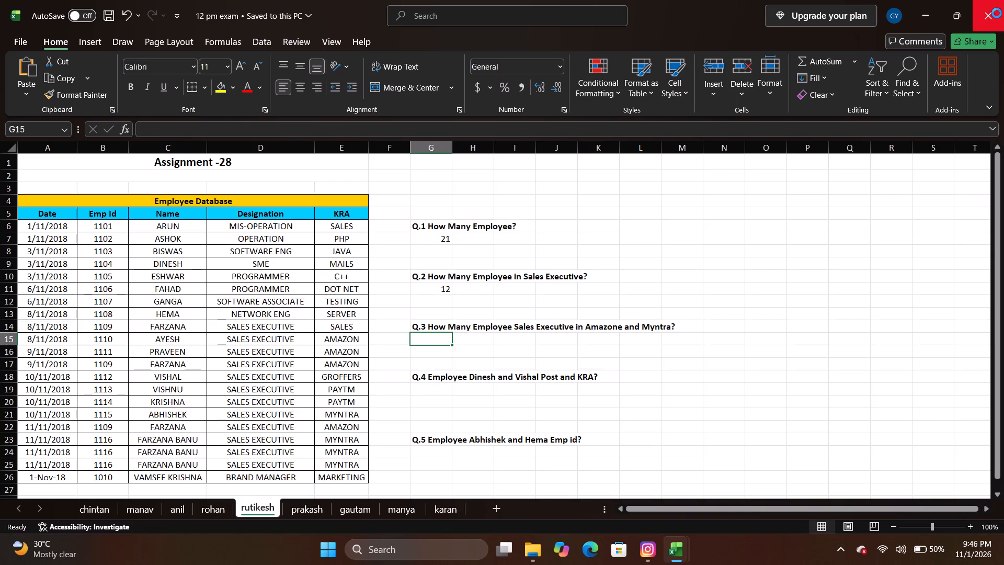
left_click(1000, 12)
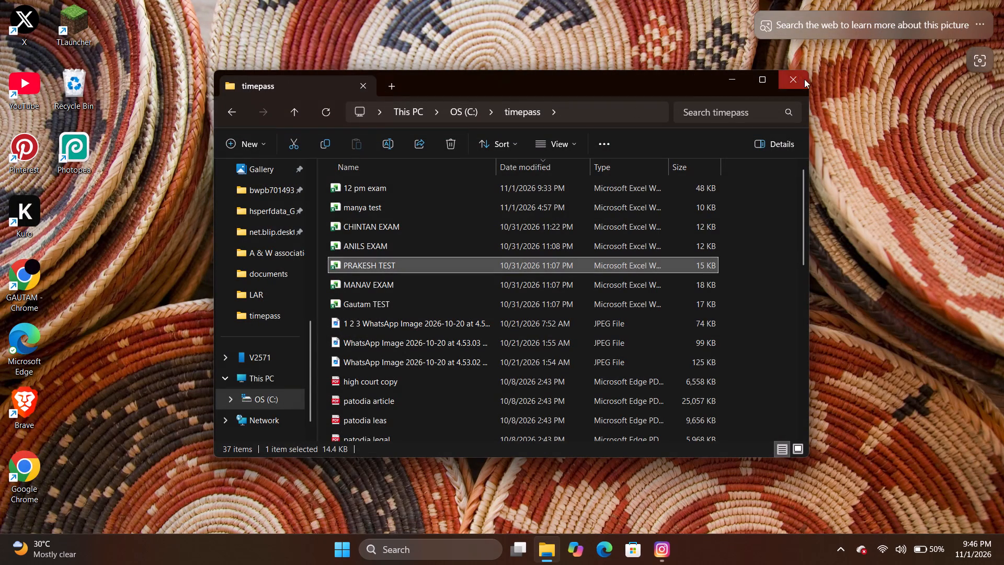
Close the timepass folder window.
left_click(798, 76)
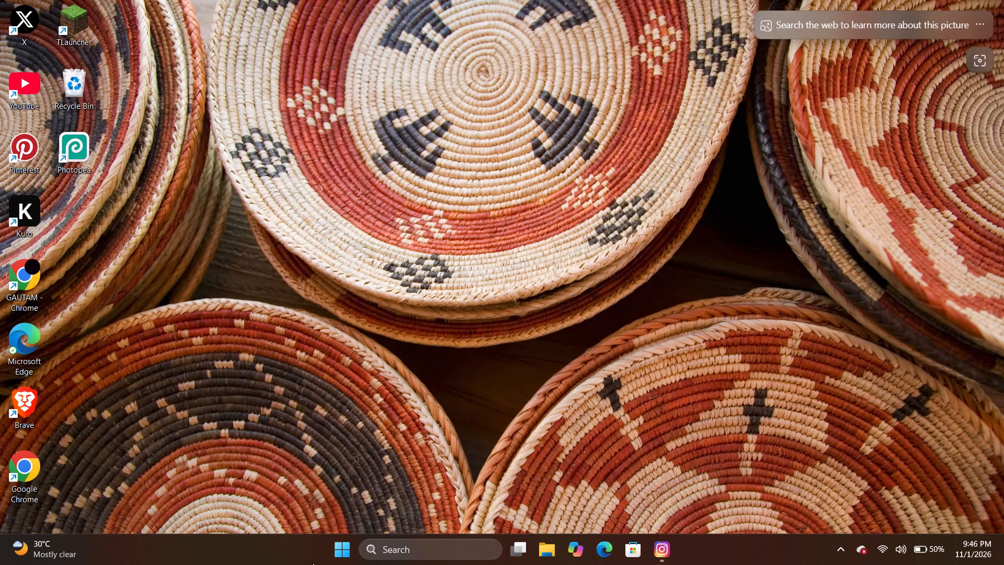
Launch the recently added Kuro app.
left_click(334, 547)
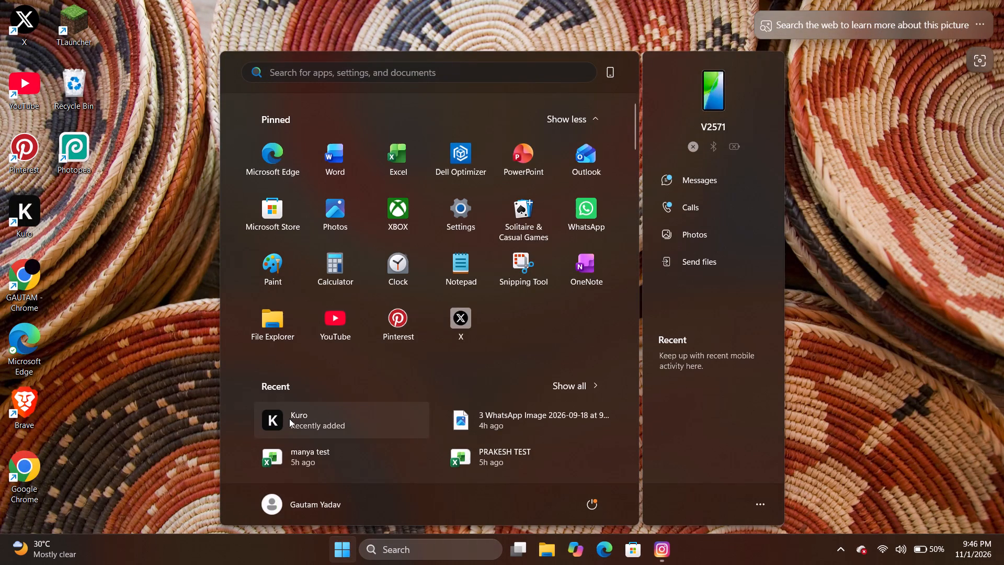
left_click(289, 419)
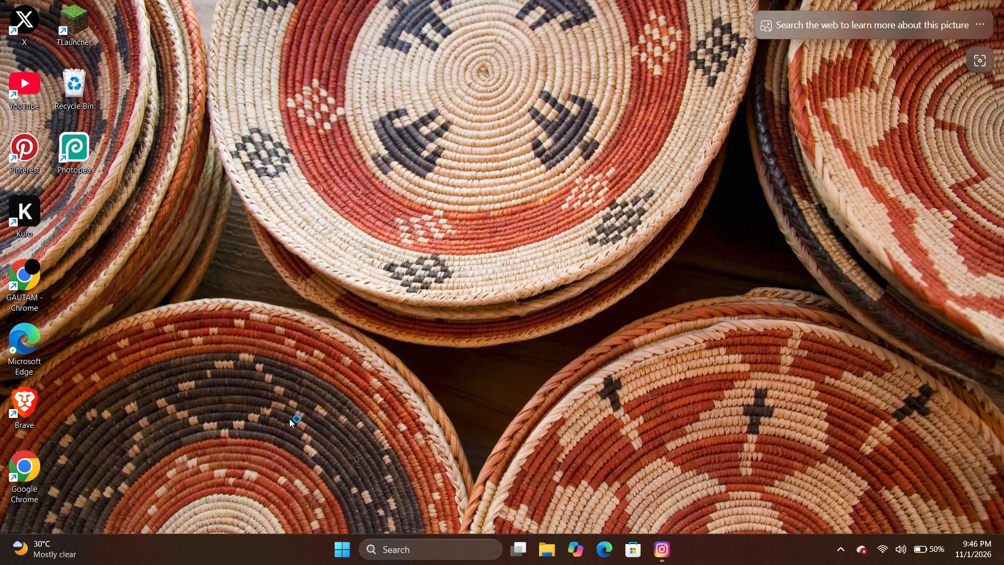